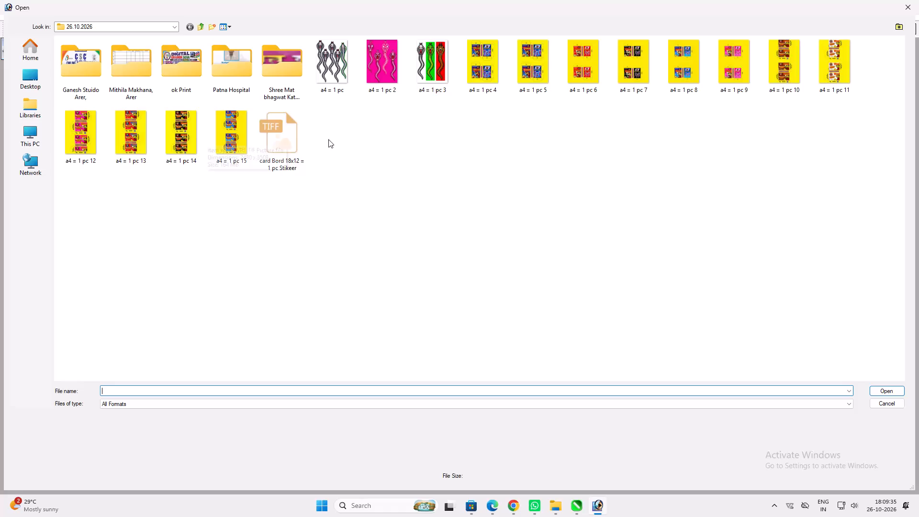
Open the ok Print folder inside the 26.10.2026 folder.
left_click(266, 146)
left_click(258, 83)
left_click(176, 79)
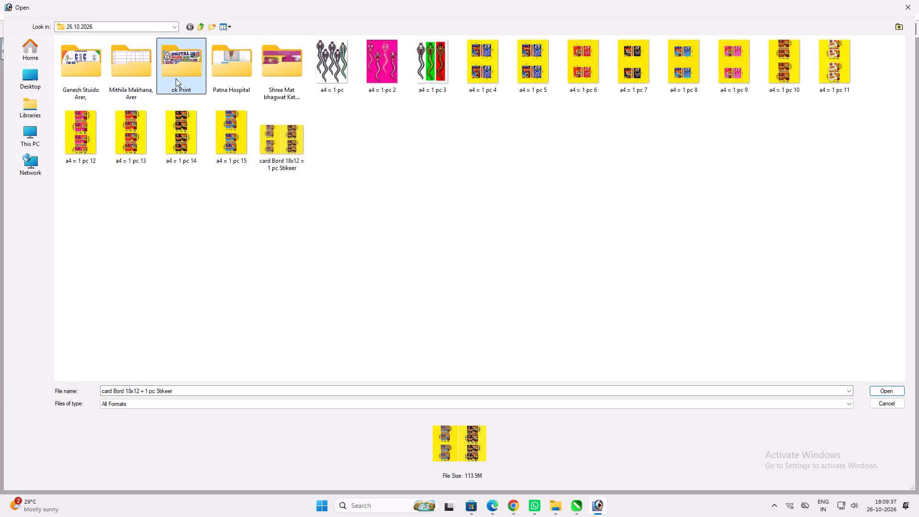
left_click(90, 67)
double_click(190, 69)
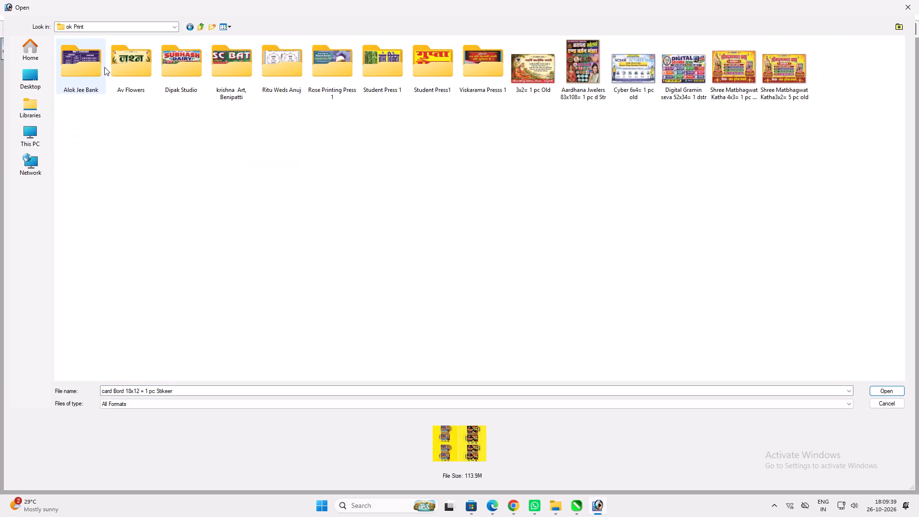
Look through the Alok Jee Bank, Av Flowers, Dipak Studio and krishna Art, Benipatti folders, checking the print files and returning to ok Print.
double_click(99, 64)
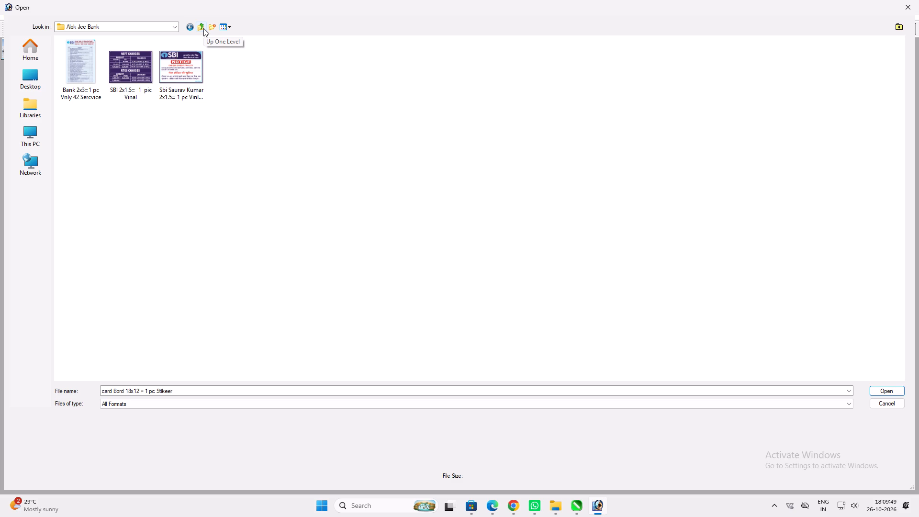
left_click(86, 91)
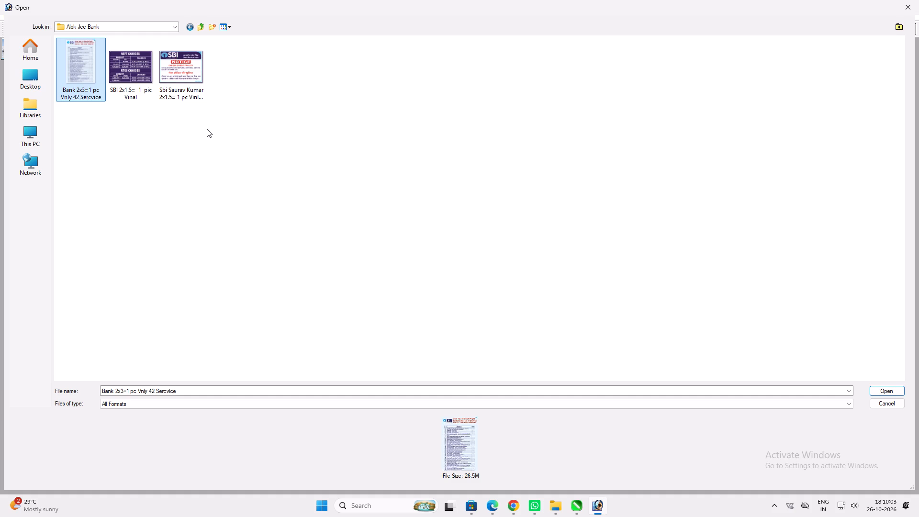
left_click(202, 26)
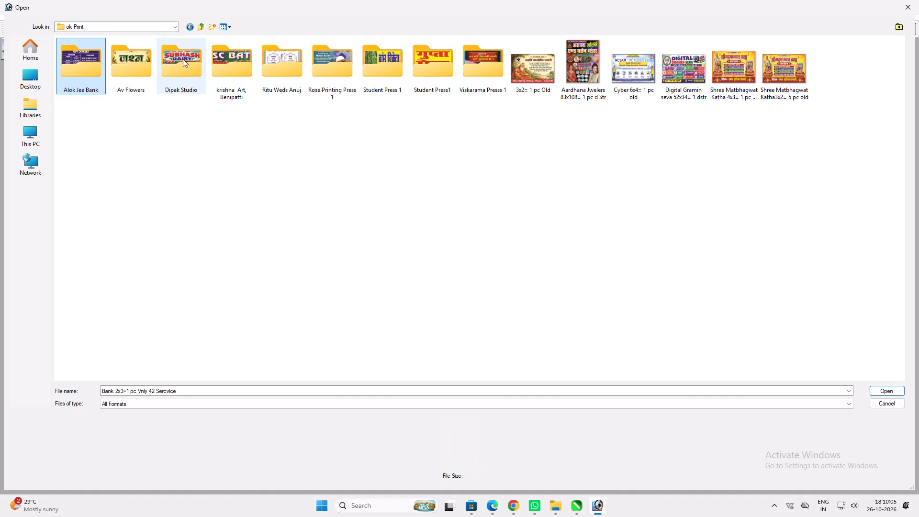
left_click(125, 83)
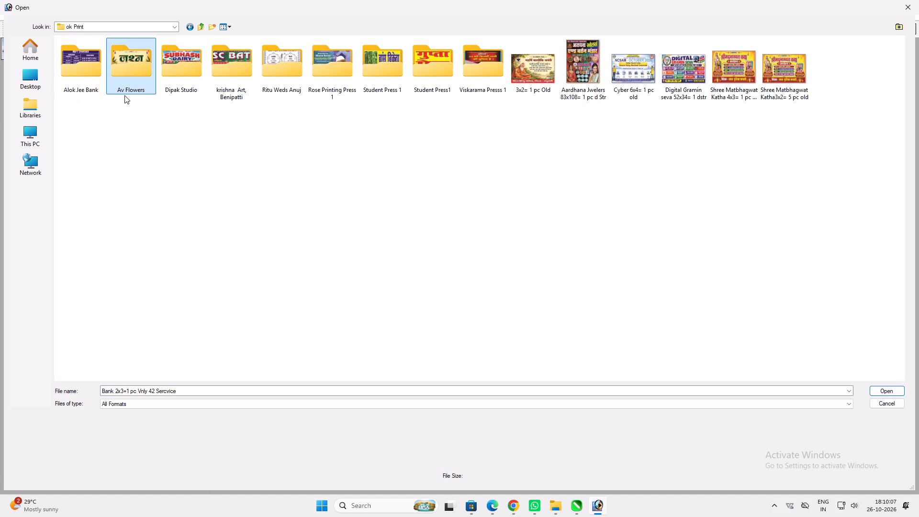
left_click(90, 72)
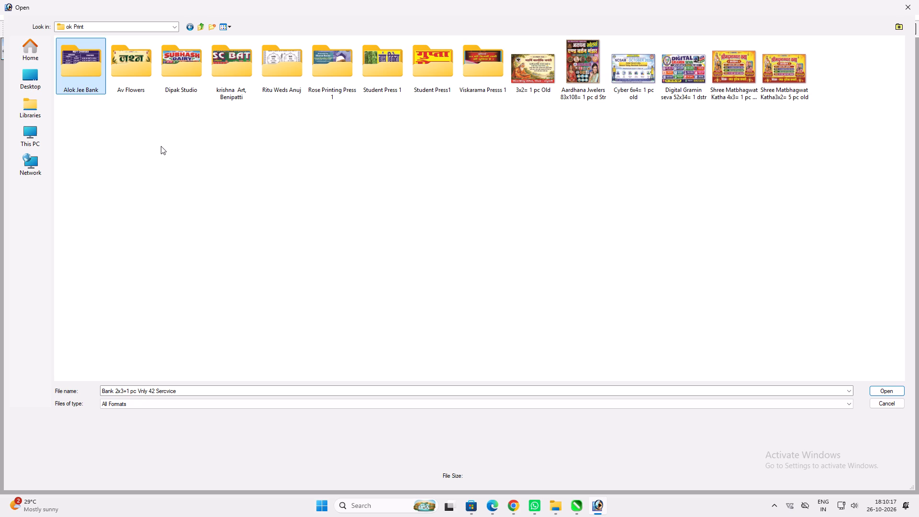
double_click(119, 87)
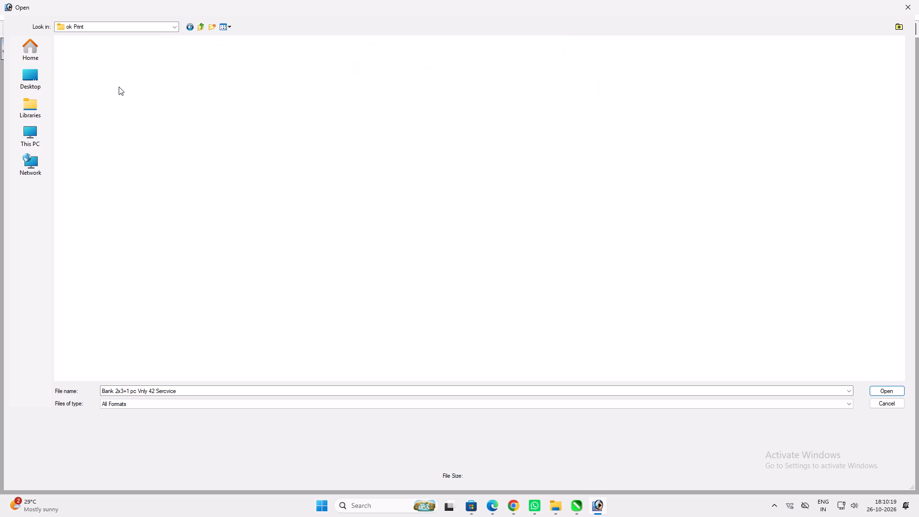
left_click(202, 25)
left_click(121, 56)
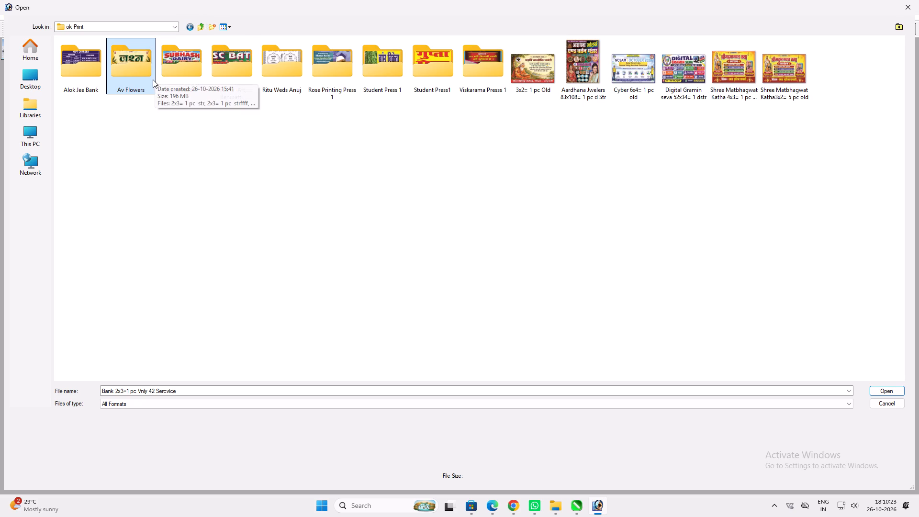
left_click(197, 77)
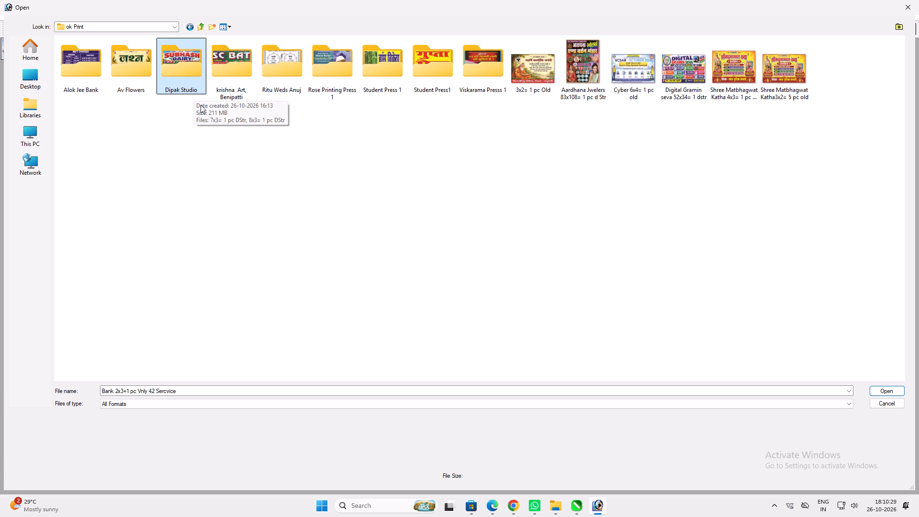
left_click(248, 68)
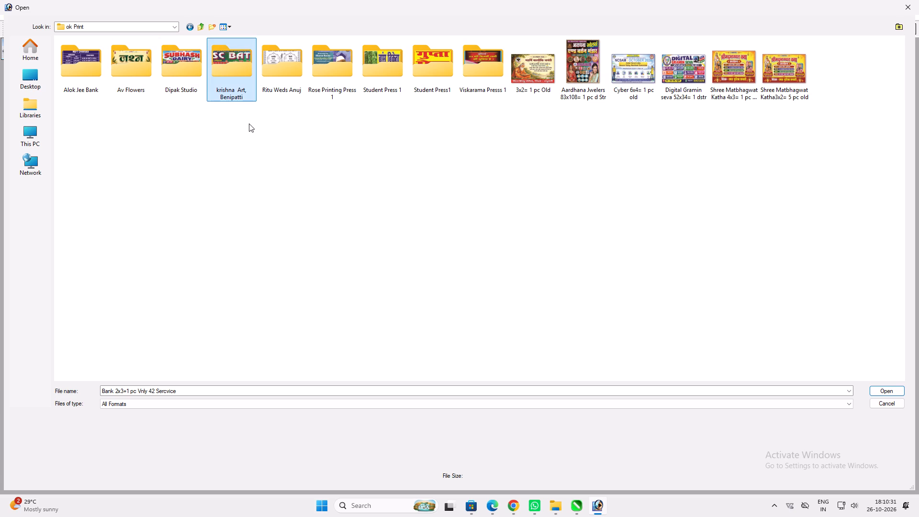
double_click(233, 56)
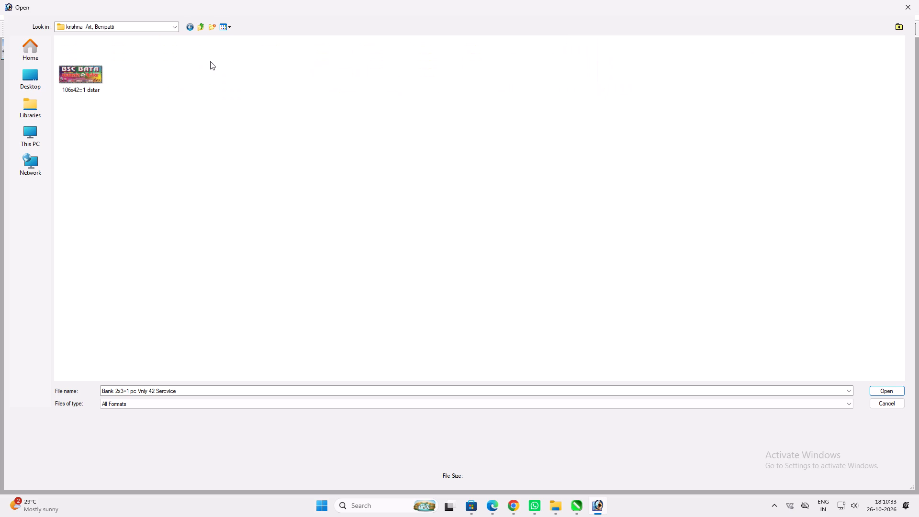
left_click(198, 24)
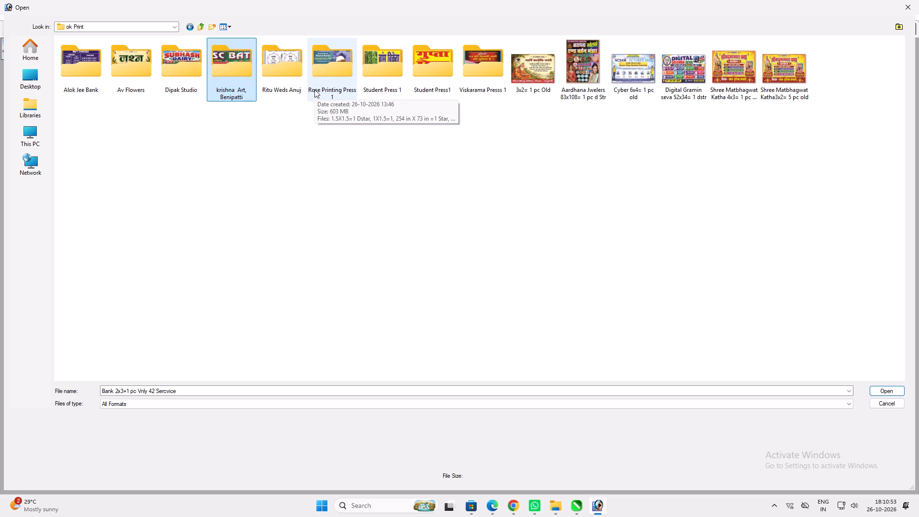
Examine the print files in the Rose Printing Press 1 folder, previewing several and selecting 254 in X 73 in =1 Star.
double_click(346, 74)
left_click(98, 76)
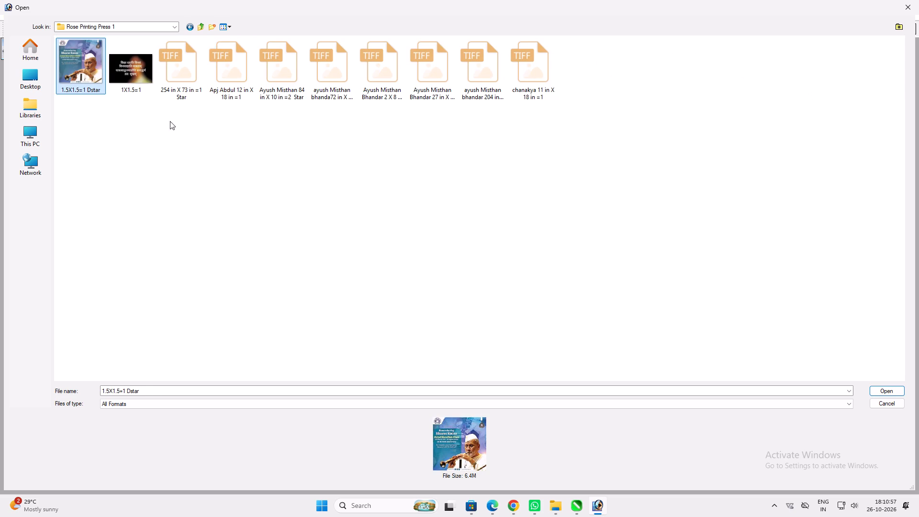
left_click(181, 89)
left_click(381, 509)
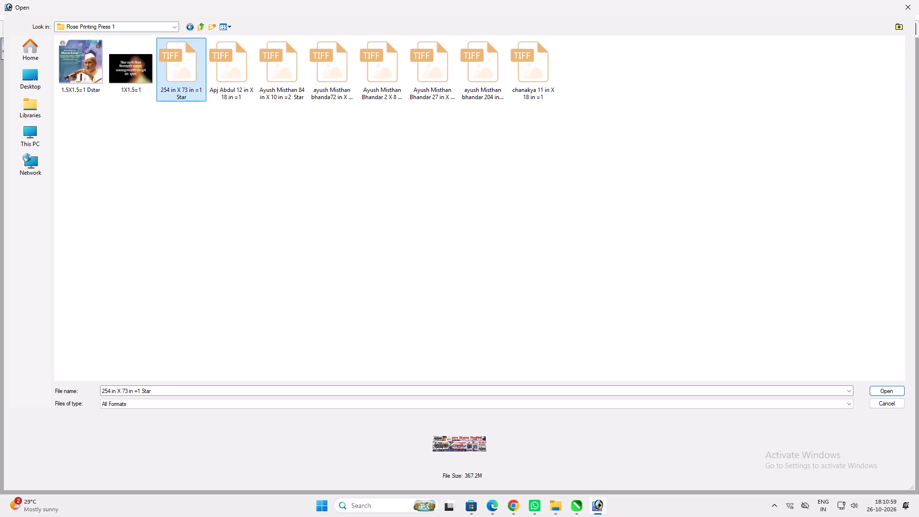
left_click(216, 175)
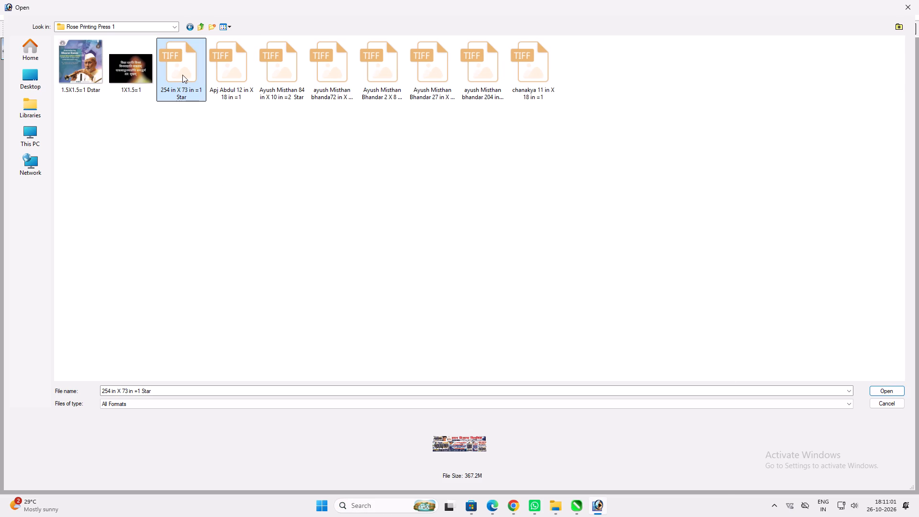
left_click(182, 75)
left_click(244, 73)
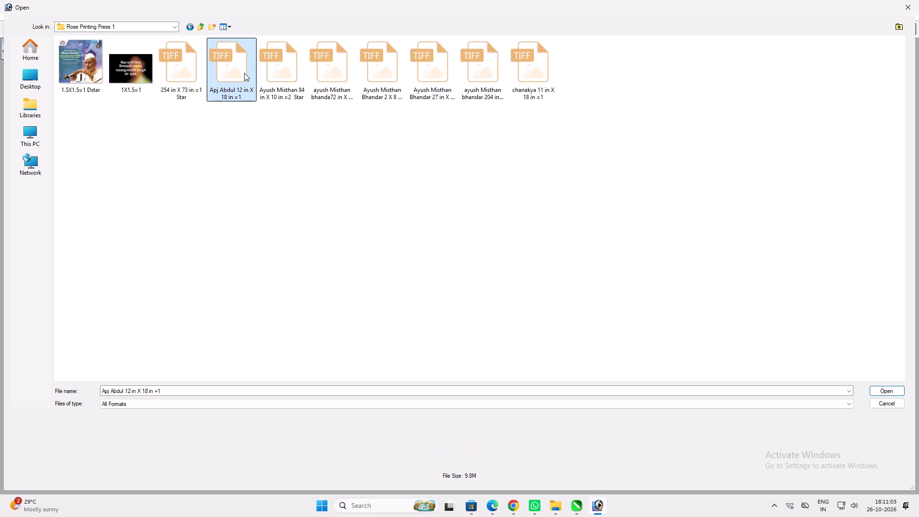
left_click(183, 80)
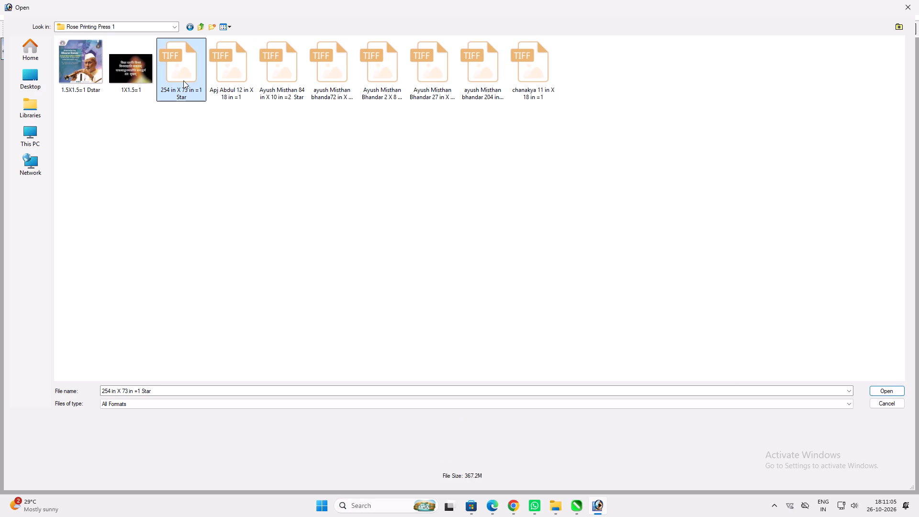
left_click(284, 79)
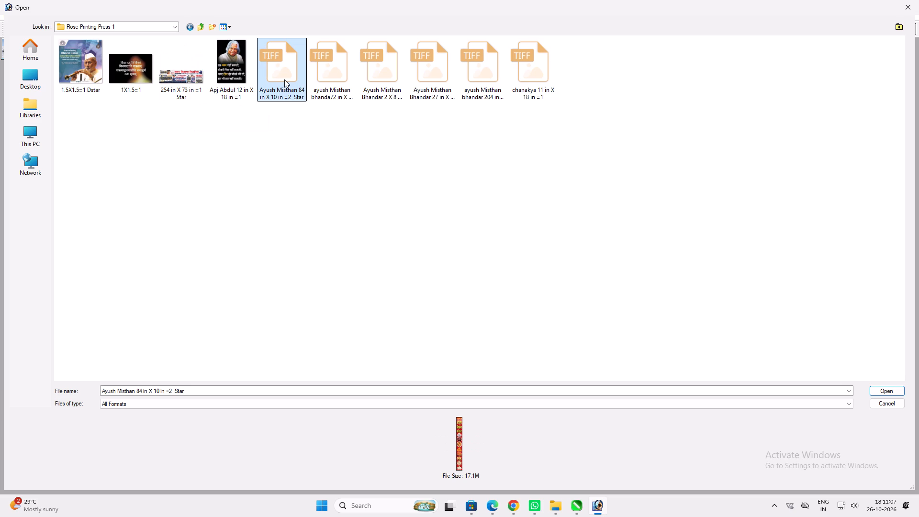
left_click(191, 74)
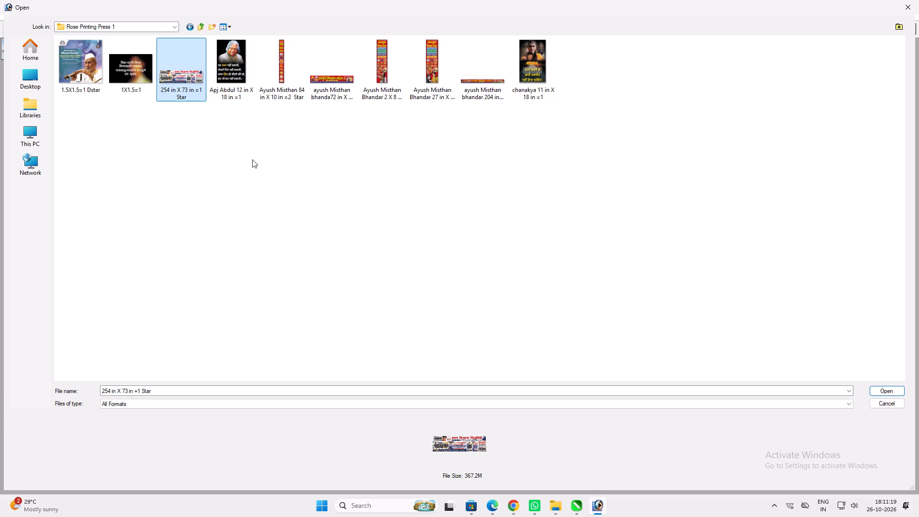
Preview the Ayush Misthan banner files, comparing 84 in X 10 in =2 Star, 2 X 8 =1 Star and 72 in X 12 in =1 Venail.
left_click(280, 94)
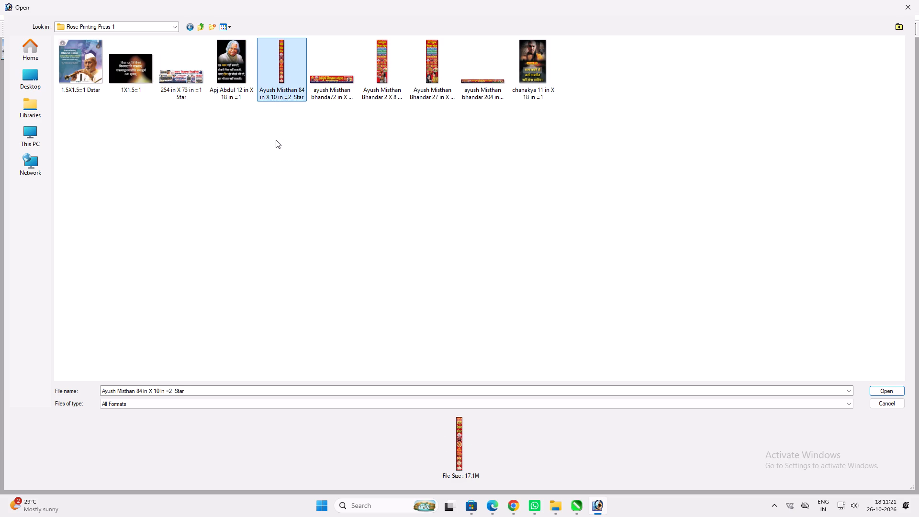
left_click(384, 77)
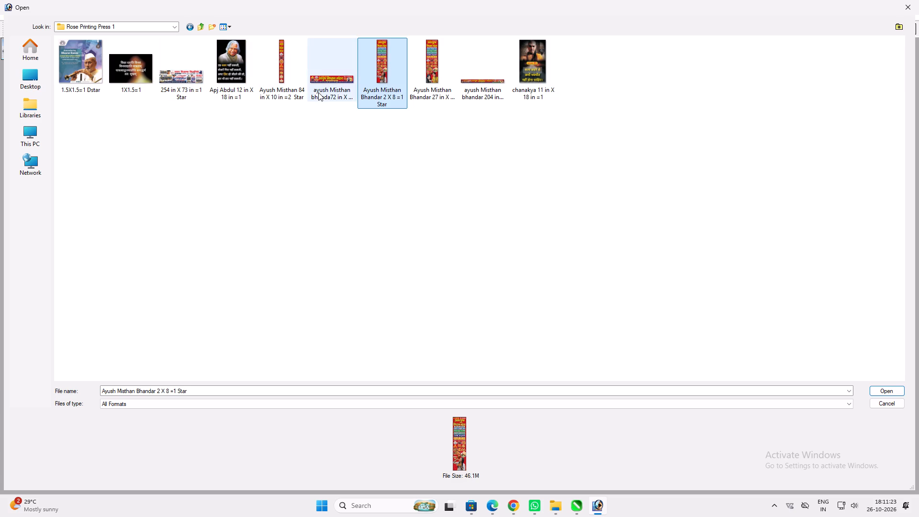
left_click(287, 78)
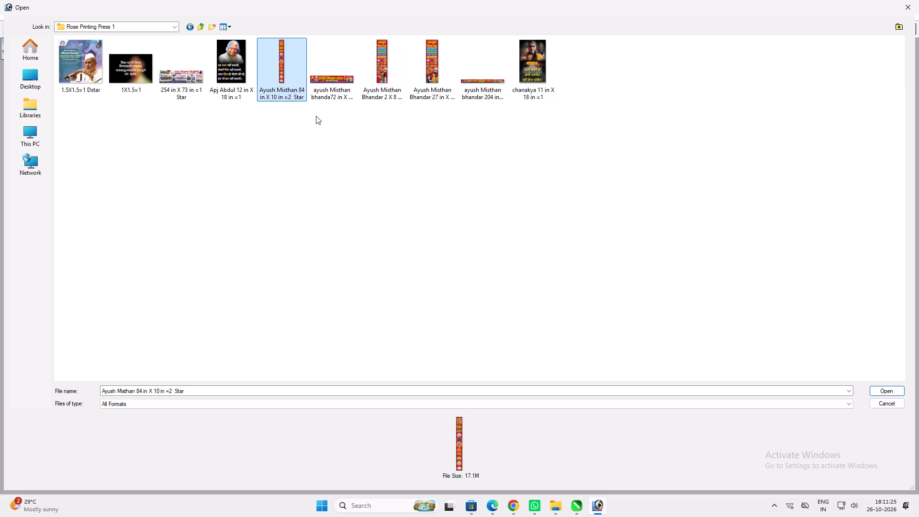
left_click(326, 87)
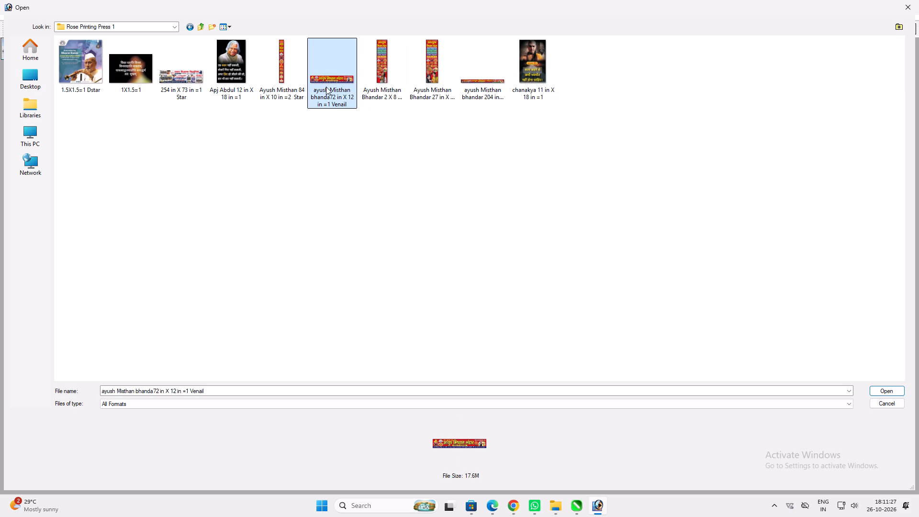
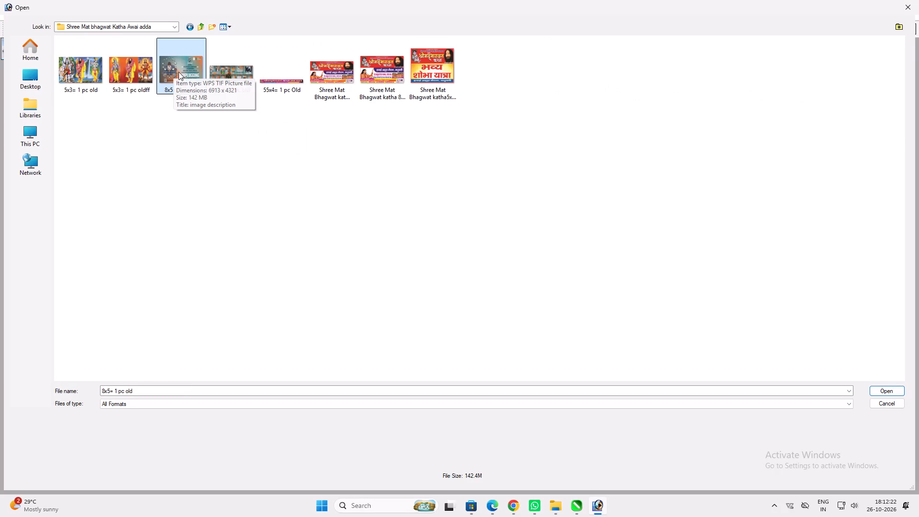
Rename the 8x5= 1 pc old file in the Shree Mat bhagwat Katha Awai adda folder as 8x5=2 pc old.
key("F2")
left_click(167, 89)
left_click(175, 69)
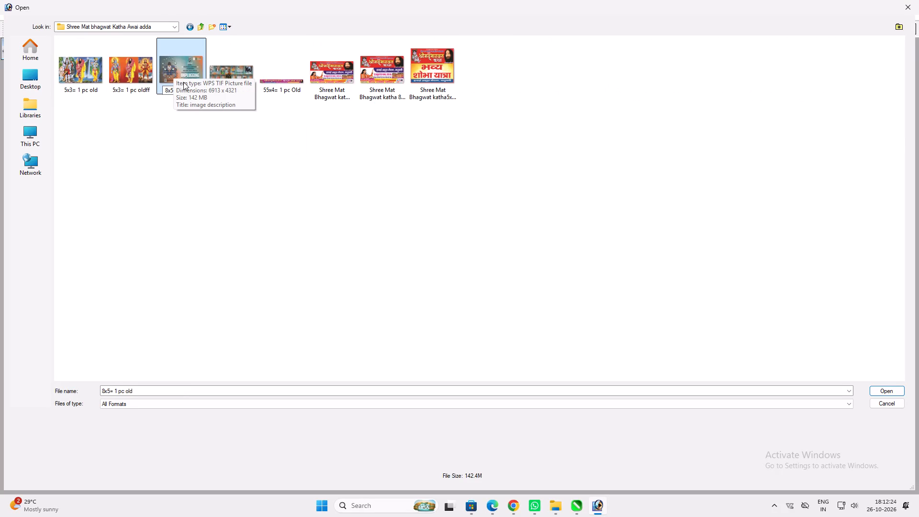
left_click(181, 85)
key("F2")
left_click_drag(180, 90, 178, 95)
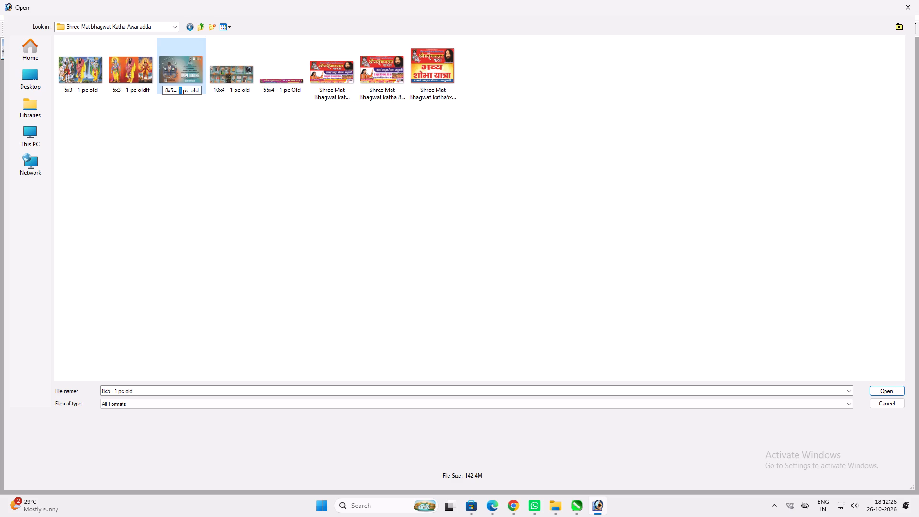
left_click_drag(178, 95, 177, 95)
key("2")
left_click(198, 116)
Select the Shree Mat Bhagwat katha 8x5 =1 pc Old file.
left_click(390, 87)
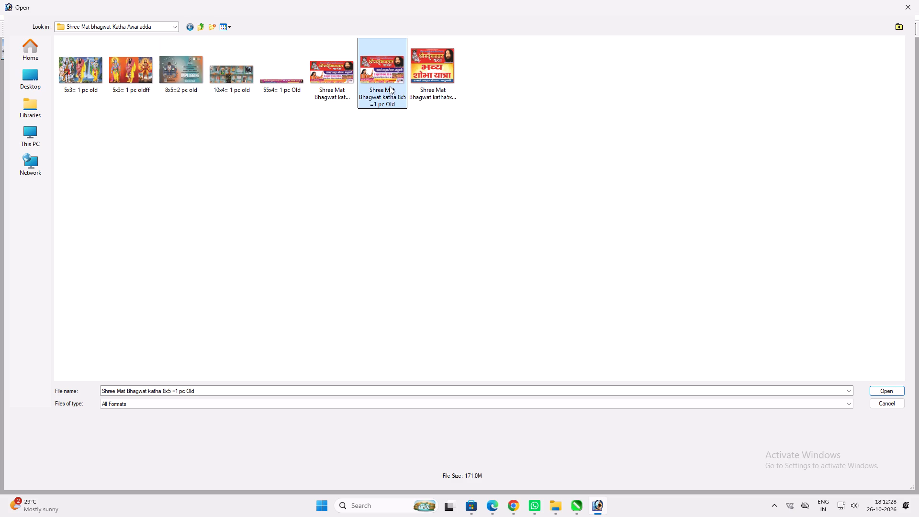
Rename the 8x5 Shree Mat Bhagwat katha file so its name ends in 8x5 2 pc Old.
key("F2")
left_click_drag(377, 107, 374, 108)
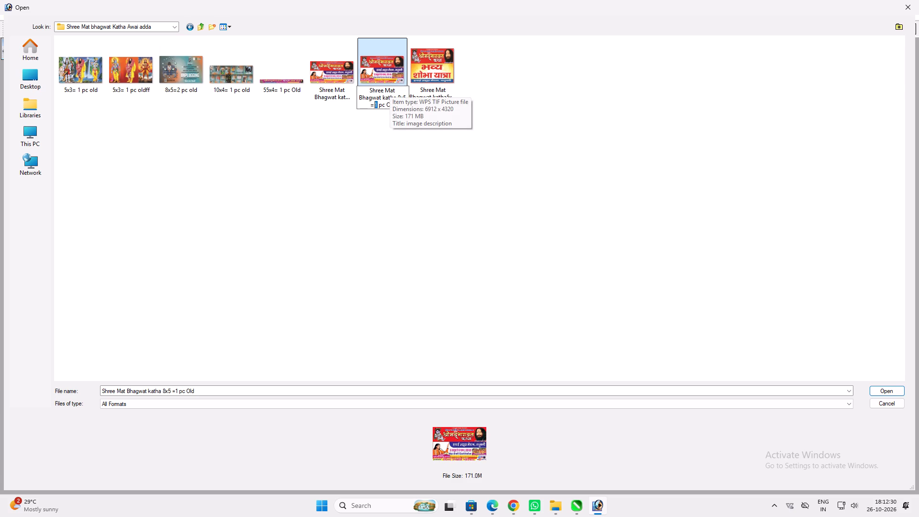
left_click_drag(374, 108, 370, 109)
key("2")
left_click(398, 162)
Change the piece count in the Shree Mat Bhagwat katha5x4 file's name to 2.
left_click(437, 85)
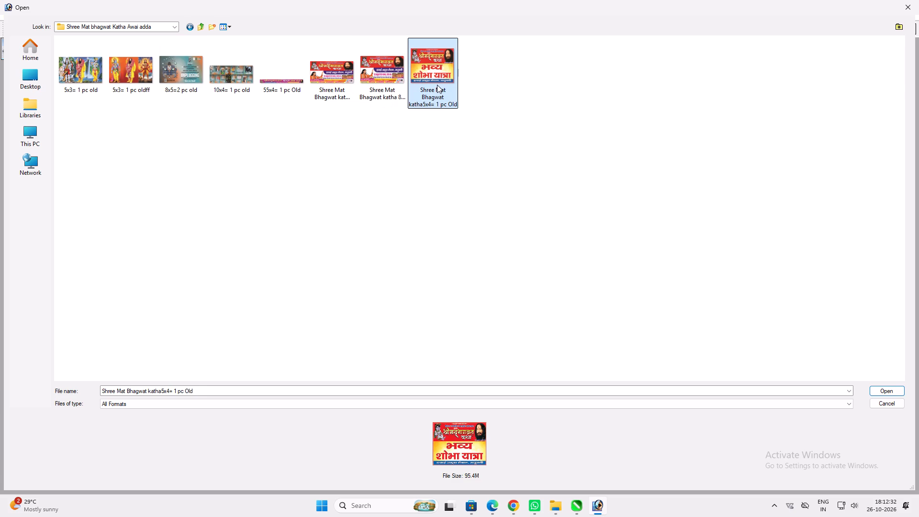
key("F2")
left_click(439, 99)
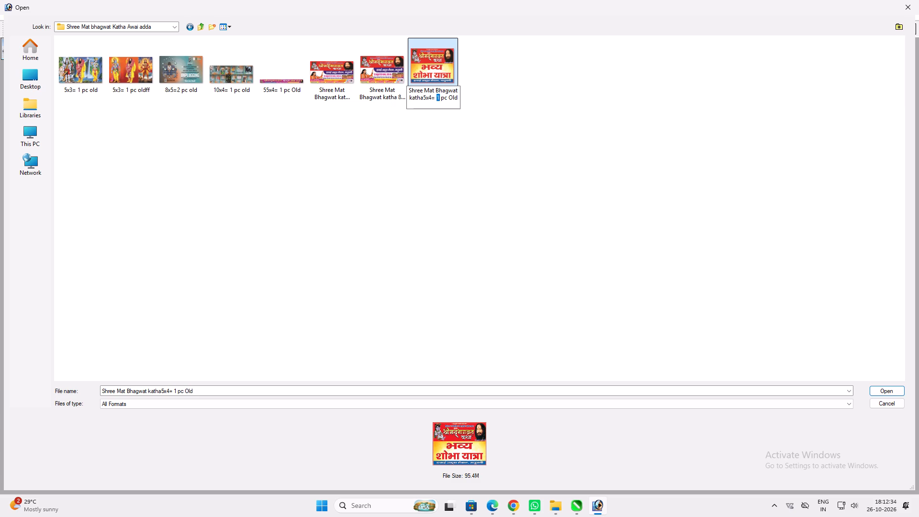
key("2")
left_click(417, 148)
Check the 8x5 and 8x4 Shree Mat Bhagwat katha file names, and open the file 10x4= 1 pc old.
left_click(395, 82)
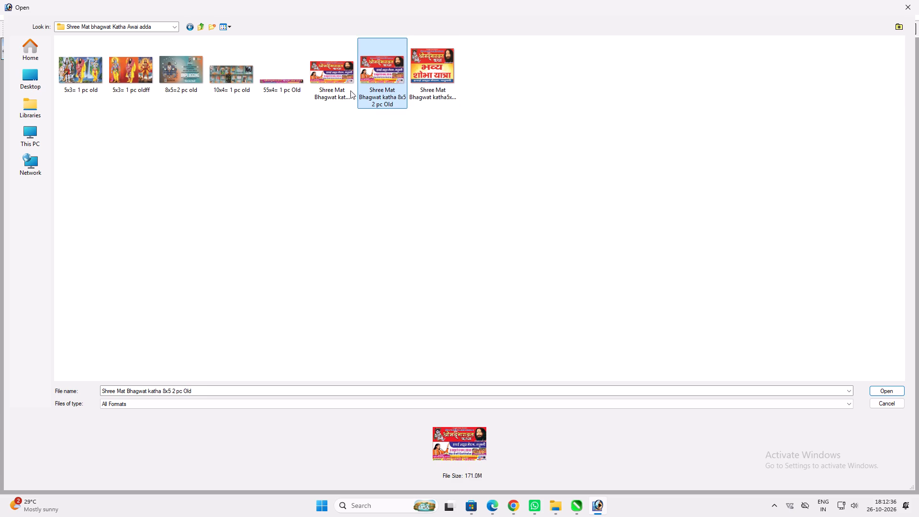
left_click(338, 84)
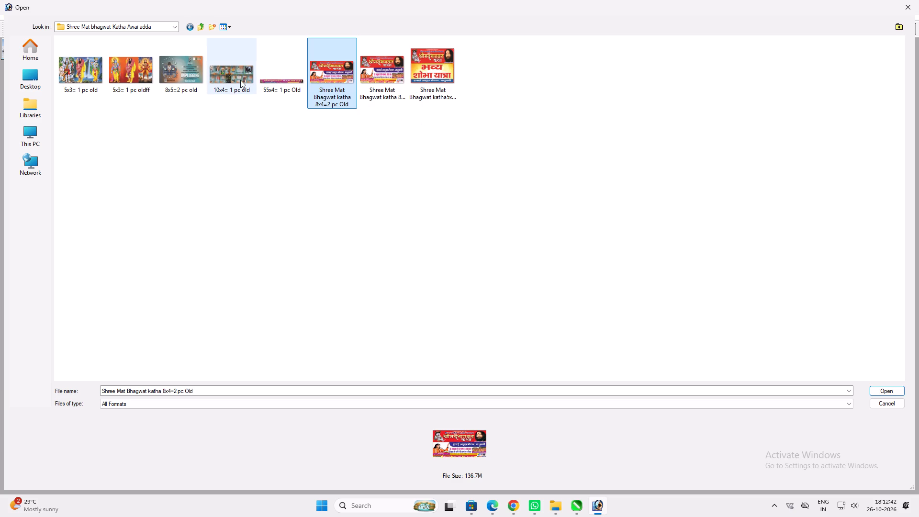
left_click(240, 80)
key("Return")
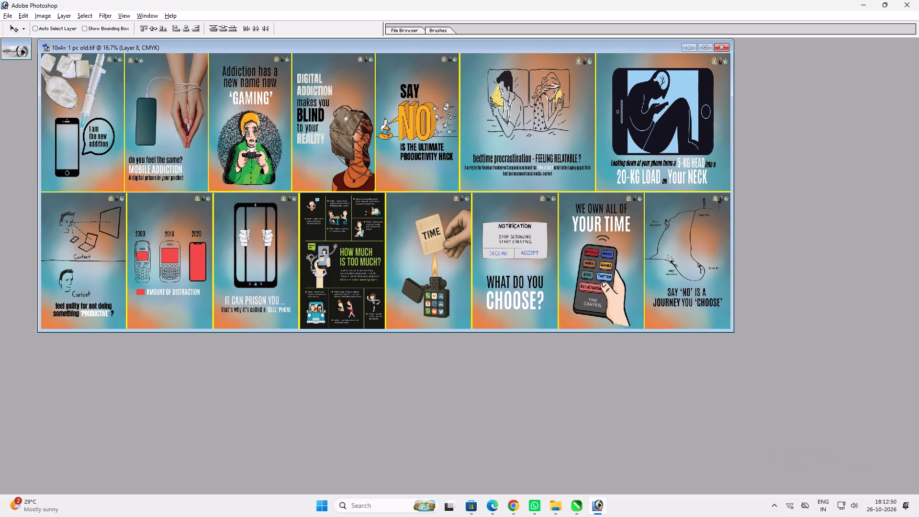
Resize the 10x4 addiction poster image to 72 inches wide and 36 inches high.
key("alt+i")
key("alt+i")
key("Tab")
key("Tab")
key("Tab")
key("Tab")
type("72")
key("Tab")
key("Tab")
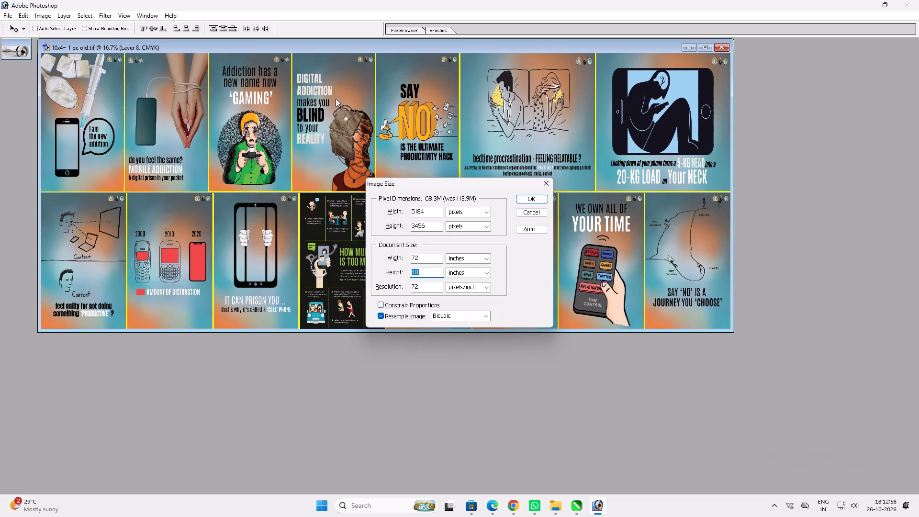
type("36")
key("Return")
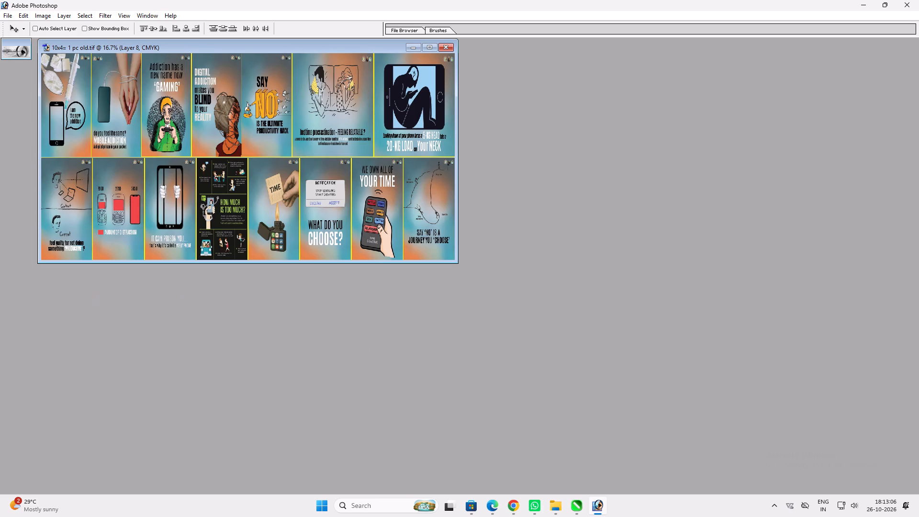
Save the resized image as a new TIFF file named 6x3= 1 pc.
left_click(428, 45, "ctrl")
key("ctrl+0")
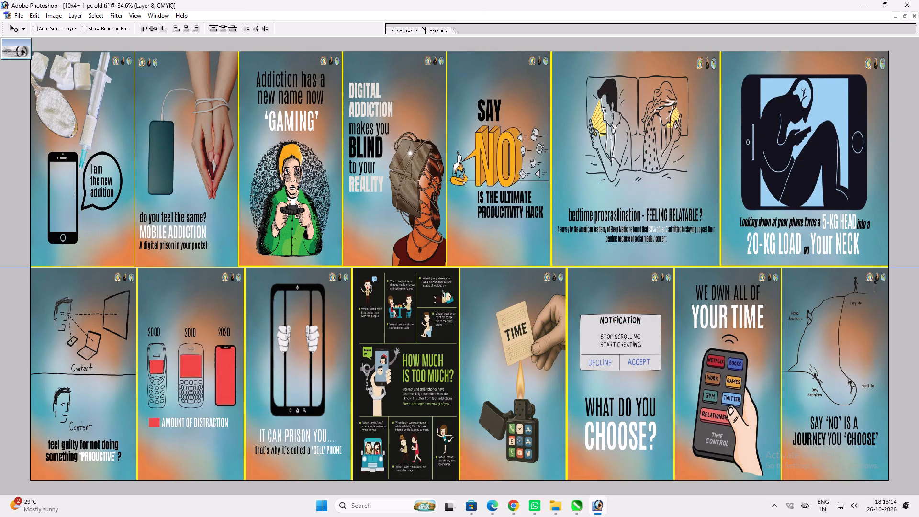
key("ctrl+shift+s")
left_click_drag(137, 365, 50, 366)
key("6")
type("x3= 1 pc")
key("space")
key("Return")
key("Return")
key("Return")
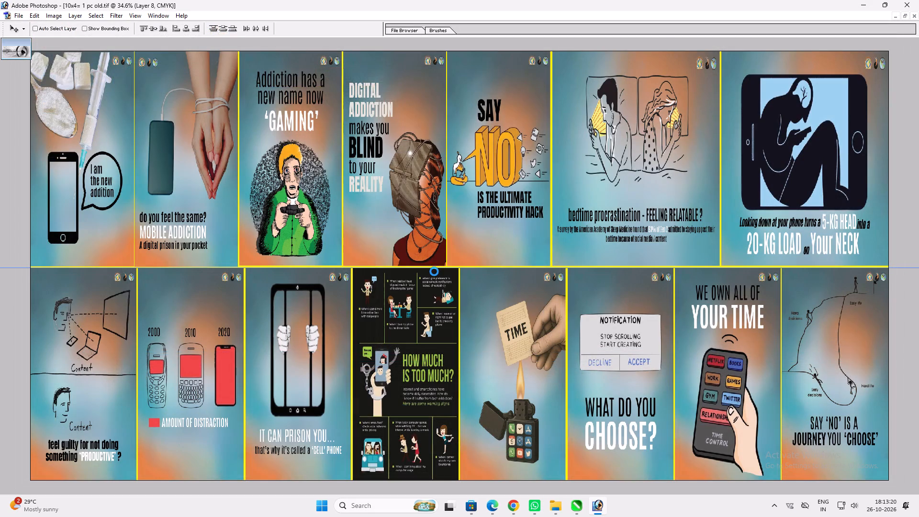
Capture a screen snip of the whole 6x3 poster image.
scroll(141, 137, "up", 2)
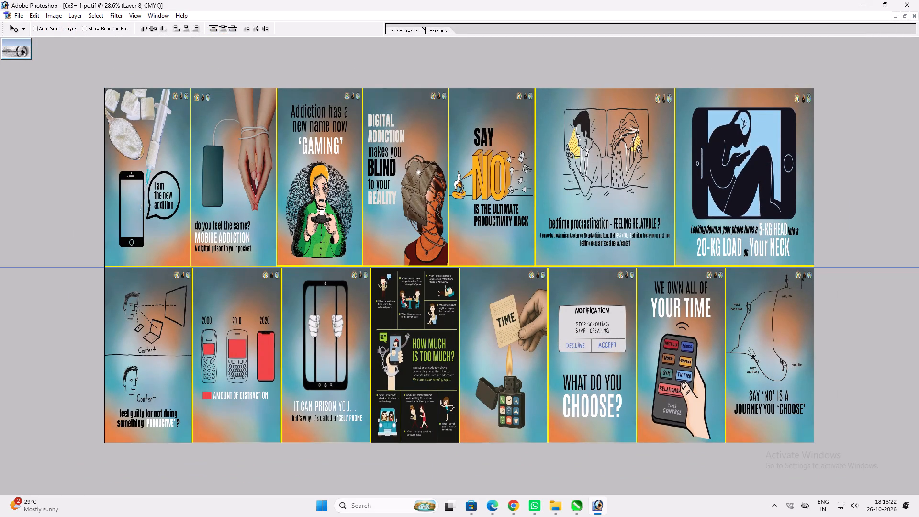
key("Print")
left_click_drag(100, 83, 750, 402)
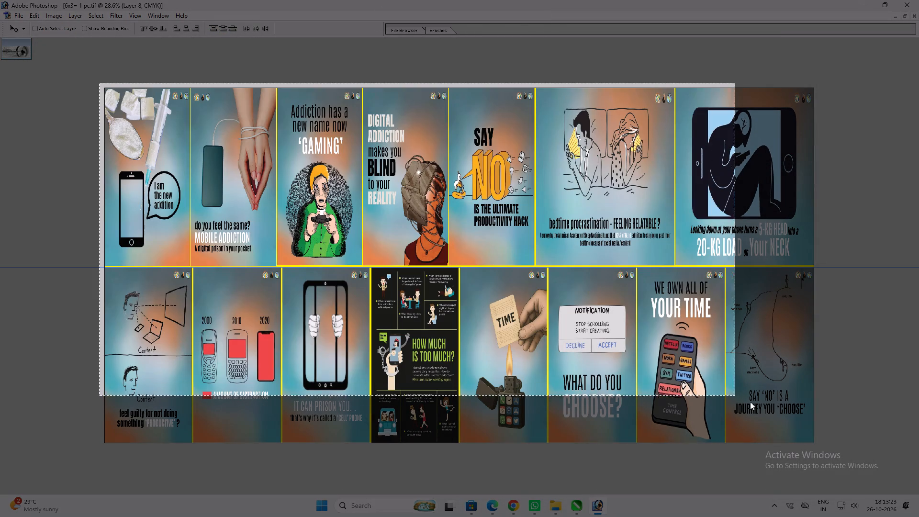
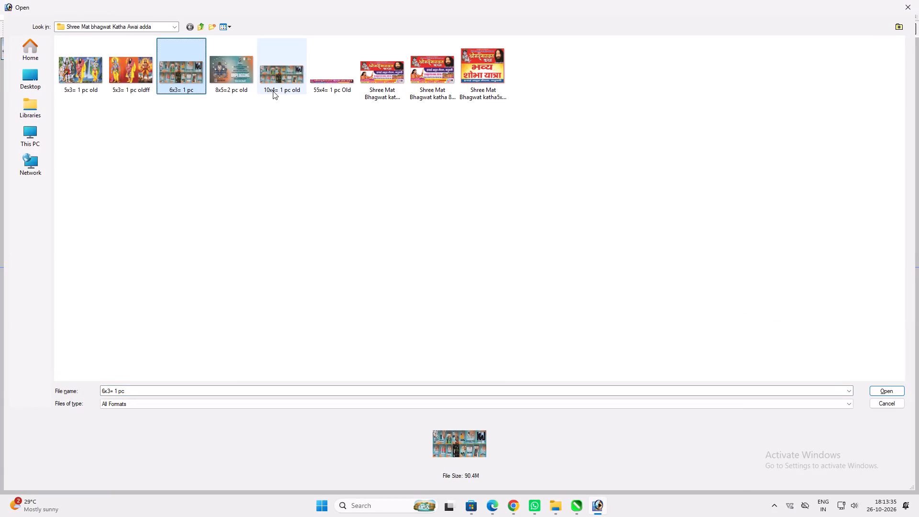
Delete the poster file 10x4= 1 pc old from the Shree Mat bhagwat Katha Awai adda folder.
left_click(273, 91)
key("Delete")
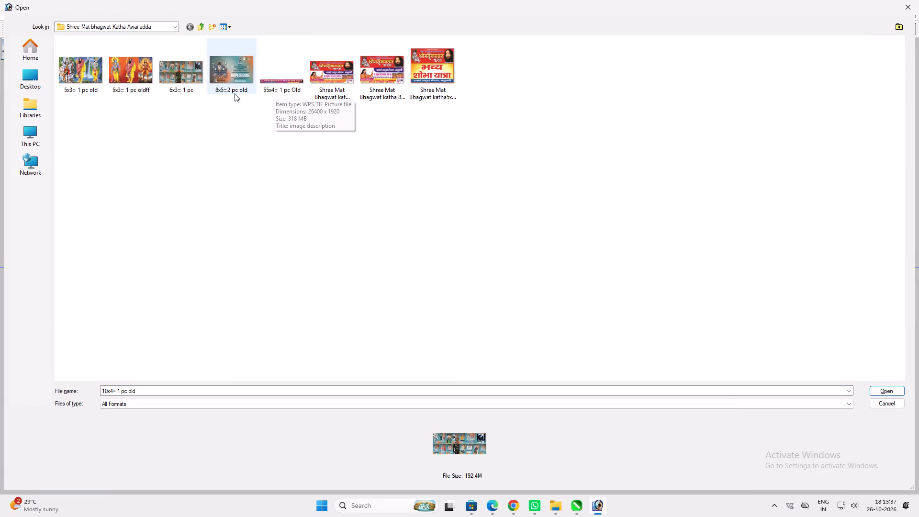
Delete the banner file Shree Mat Bhagwat katha 8x4=2 pc Old from the same folder.
left_click(230, 87)
left_click(183, 88)
left_click(145, 85)
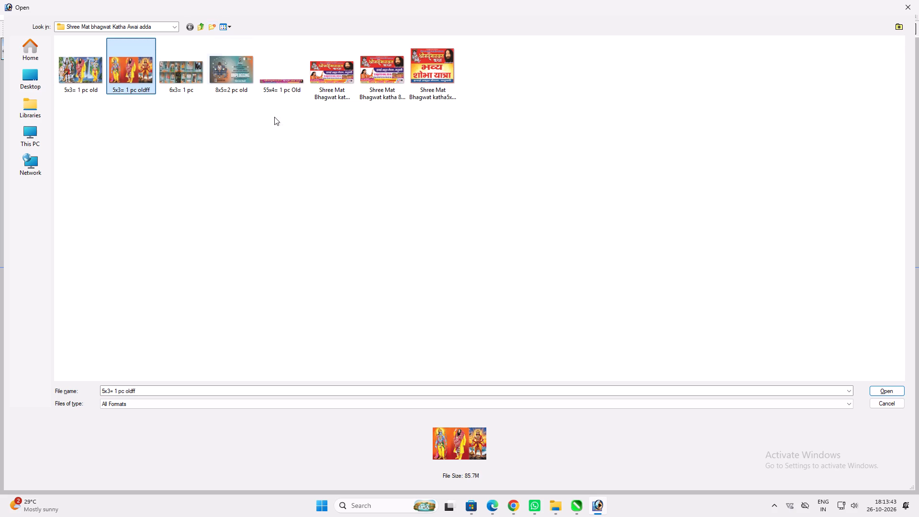
left_click(336, 88)
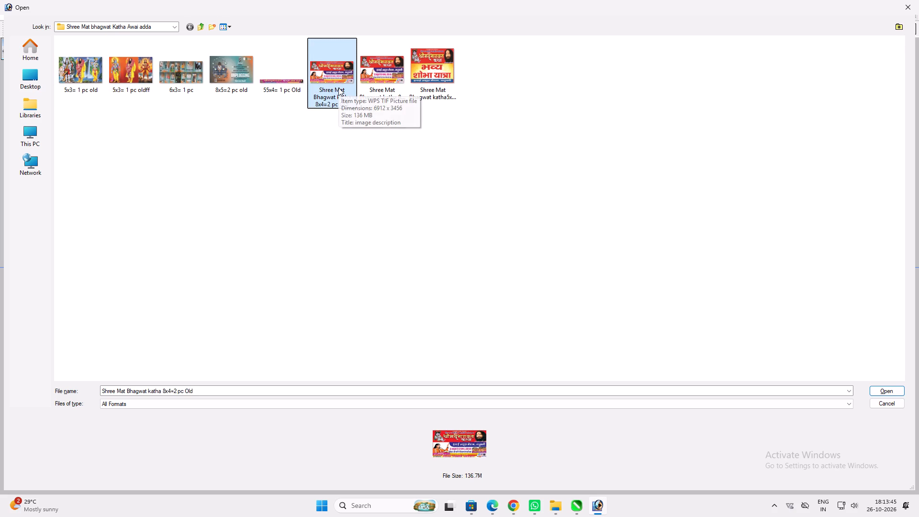
key("Delete")
left_click(311, 76)
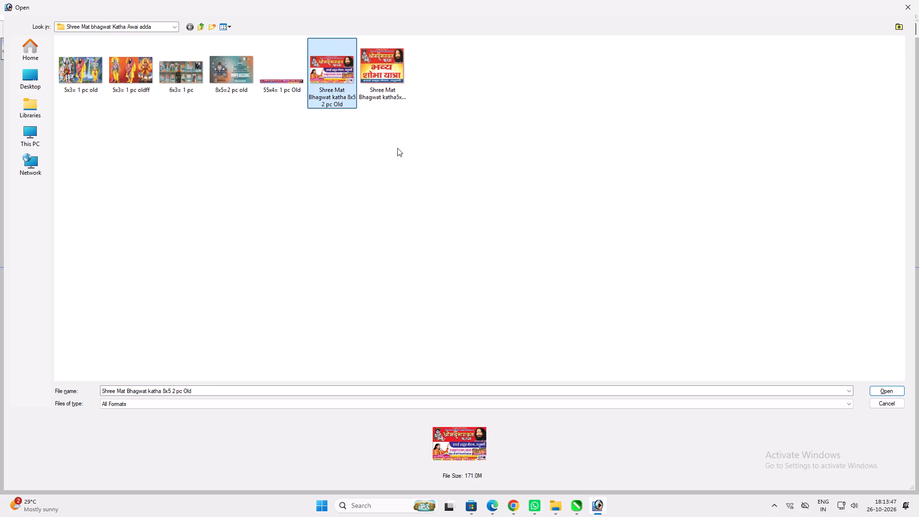
In the Rose Printing Press 1 folder inside ok Print, open the ayush Misthan bhandar 204 in X 18 in file's name for editing.
left_click(206, 29)
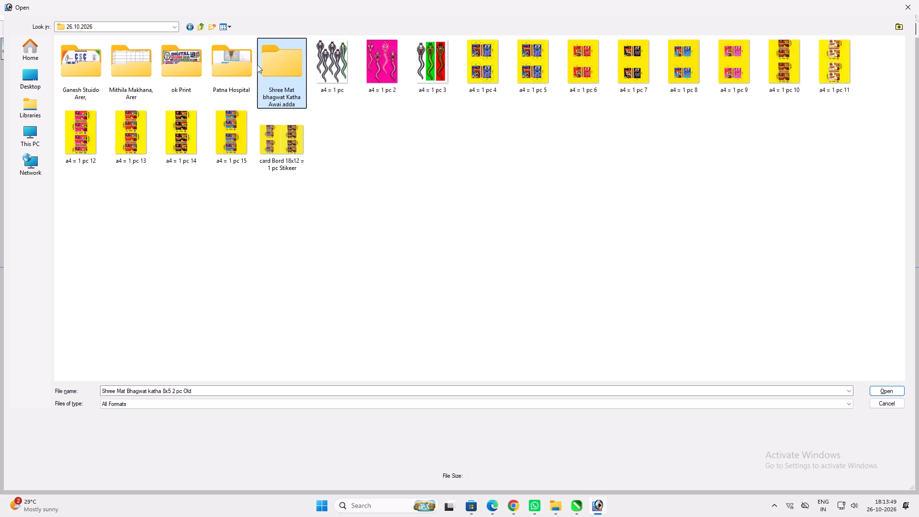
double_click(189, 64)
left_click(401, 78)
double_click(332, 76)
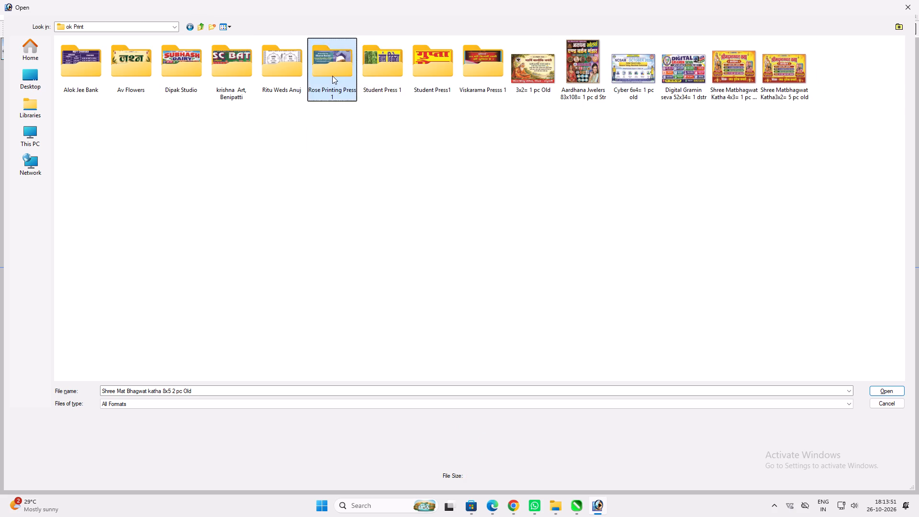
left_click(331, 76)
left_click(364, 80)
left_click(443, 70)
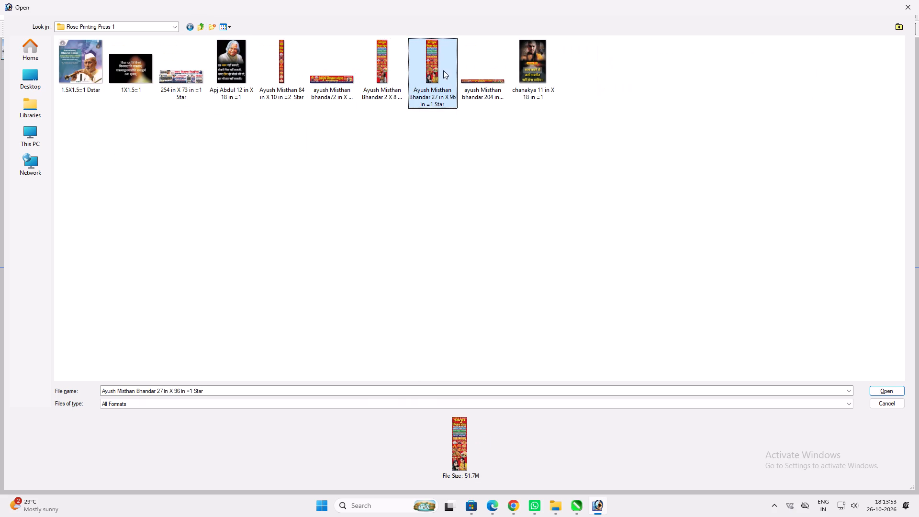
left_click(466, 76)
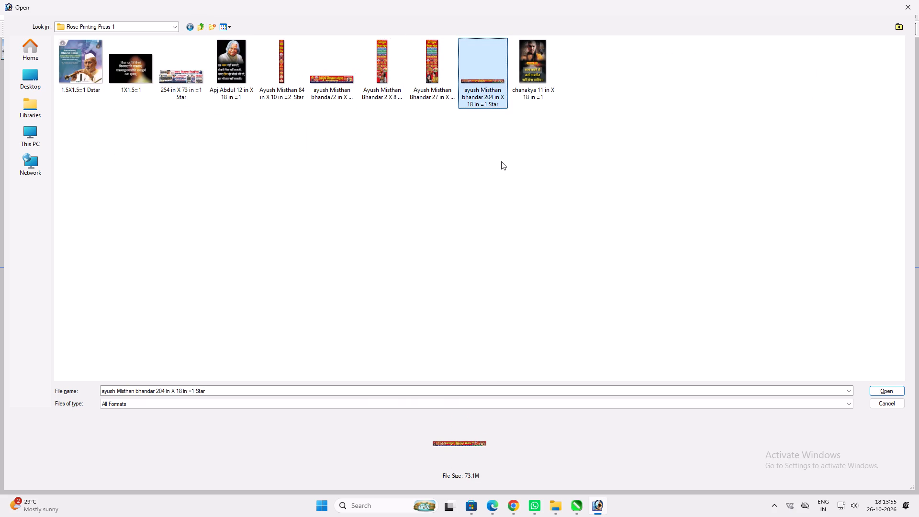
left_click(482, 93)
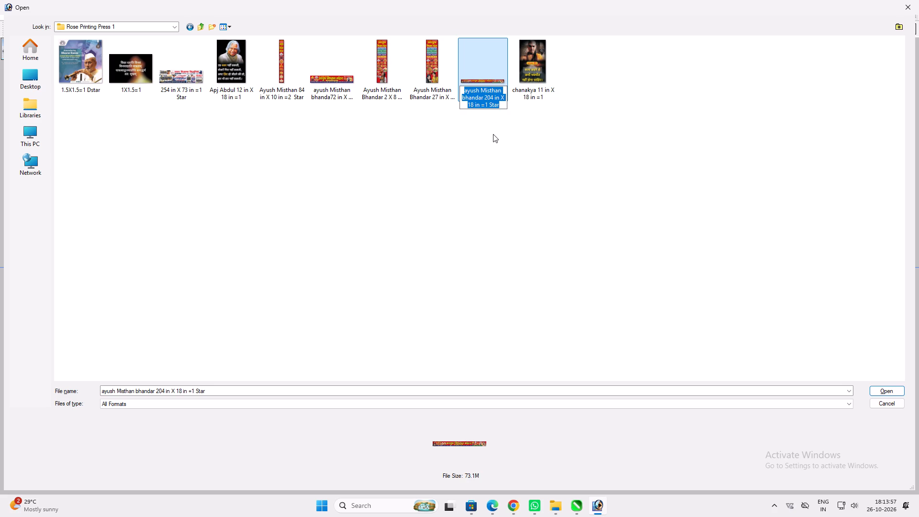
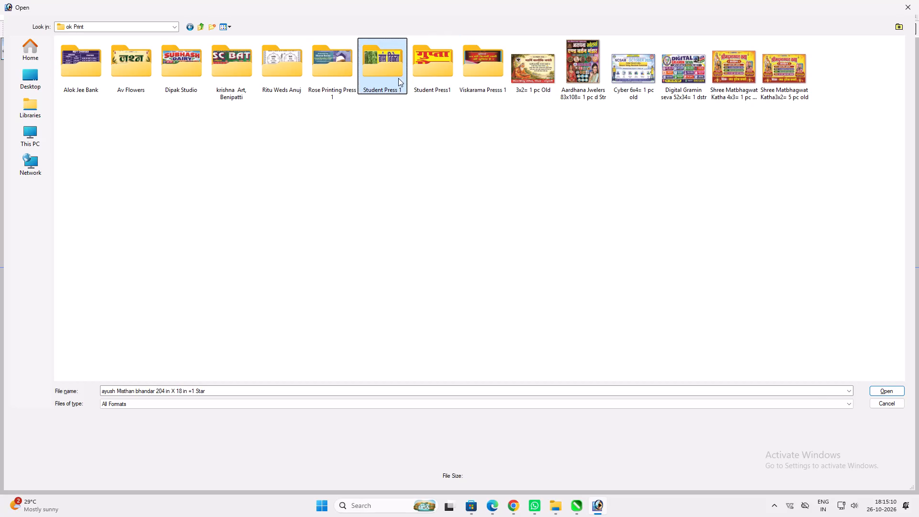
In the Viskarama Presss 1 folder inside ok Print, rename the Fibe Braders Hotel 5x2 file as Fibe Braders Hotel 52x2= 2 pc satr.
left_click(430, 72)
left_click(485, 69)
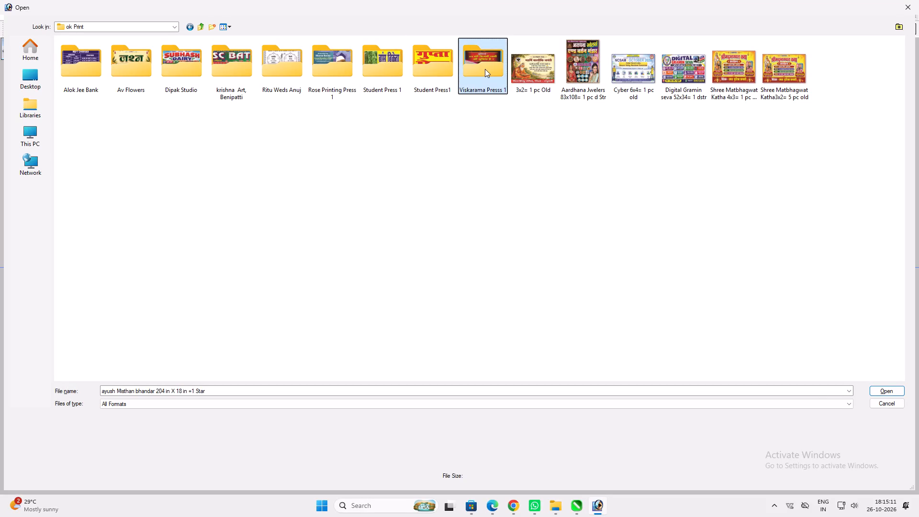
double_click(485, 69)
left_click(101, 87)
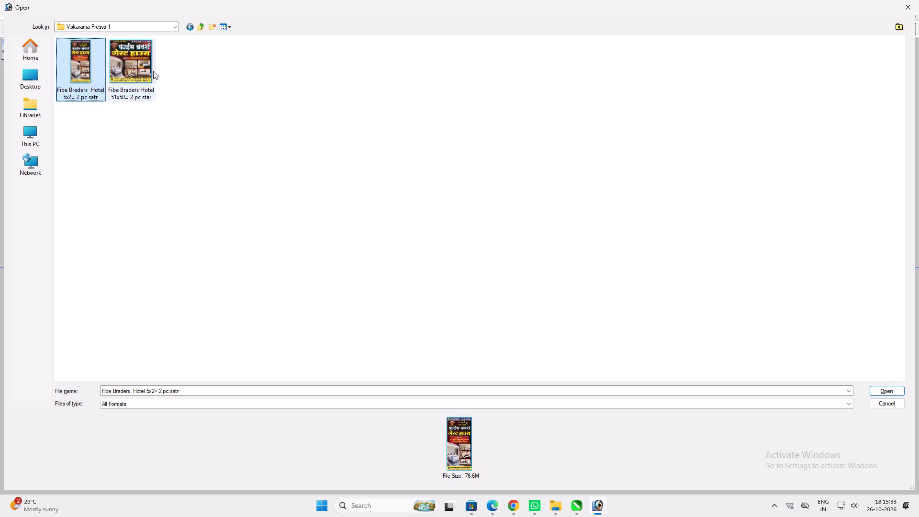
left_click(197, 26)
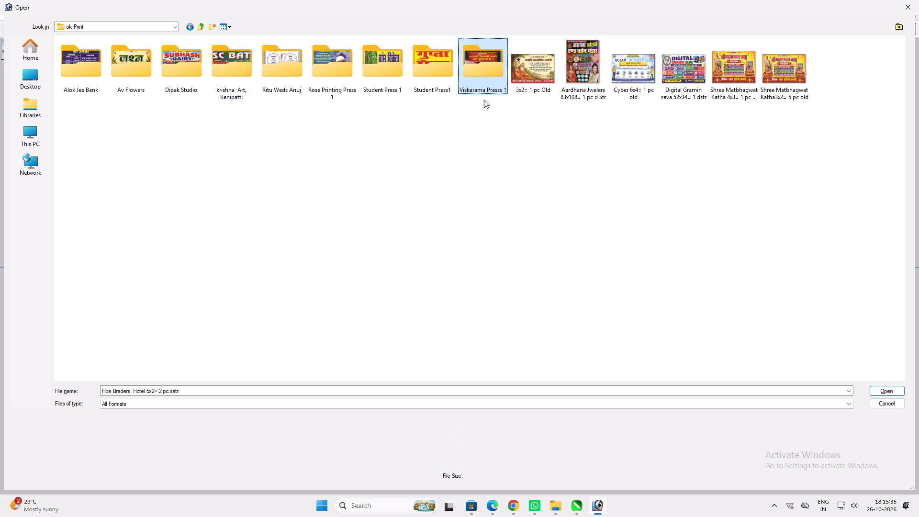
double_click(478, 93)
left_click(81, 61)
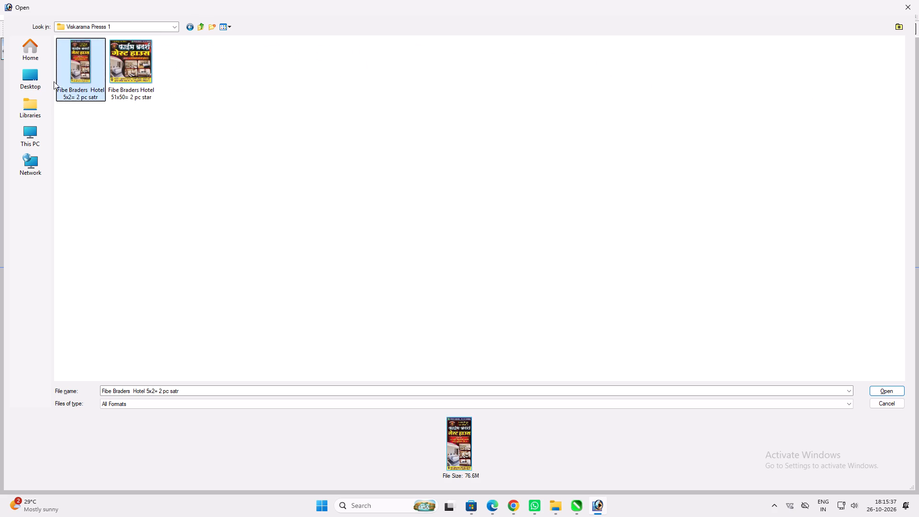
key("F2")
left_click(66, 97)
key("2")
left_click(129, 167)
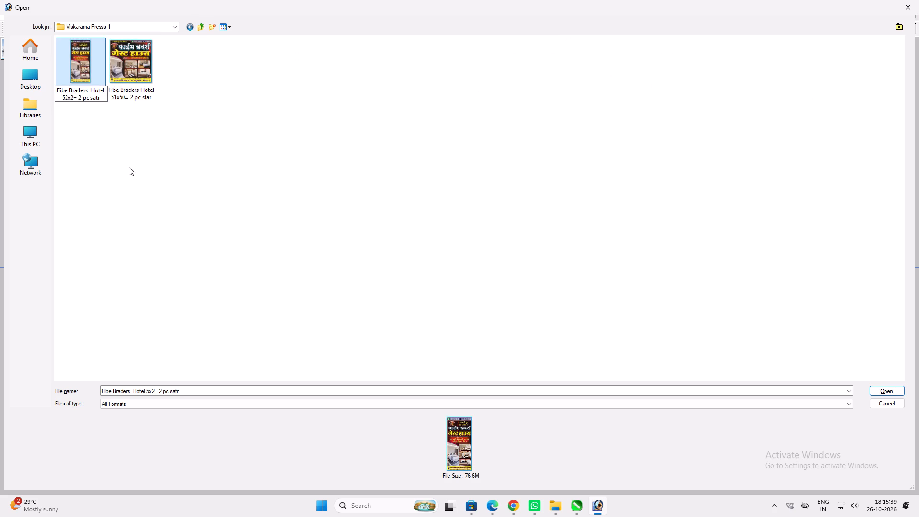
Check the previews of the loose 3x2= 1 pc Old, Aardhana Jwelers 83x108 and Cyber 6x4 files in the ok Print folder.
left_click(199, 28)
left_click(543, 67)
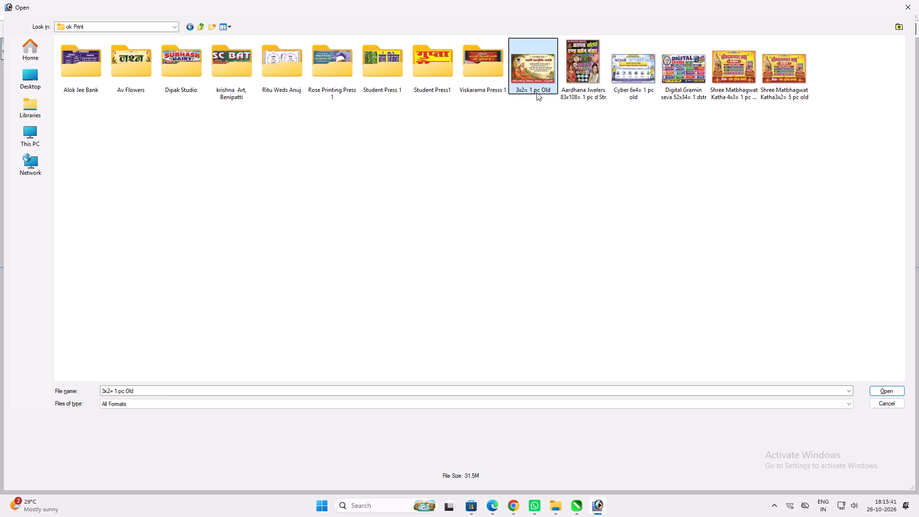
left_click(541, 67)
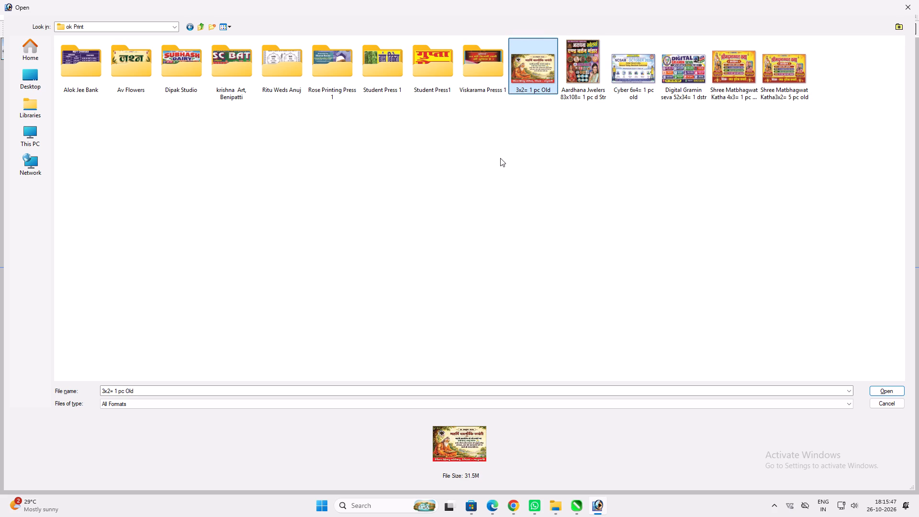
left_click(576, 75)
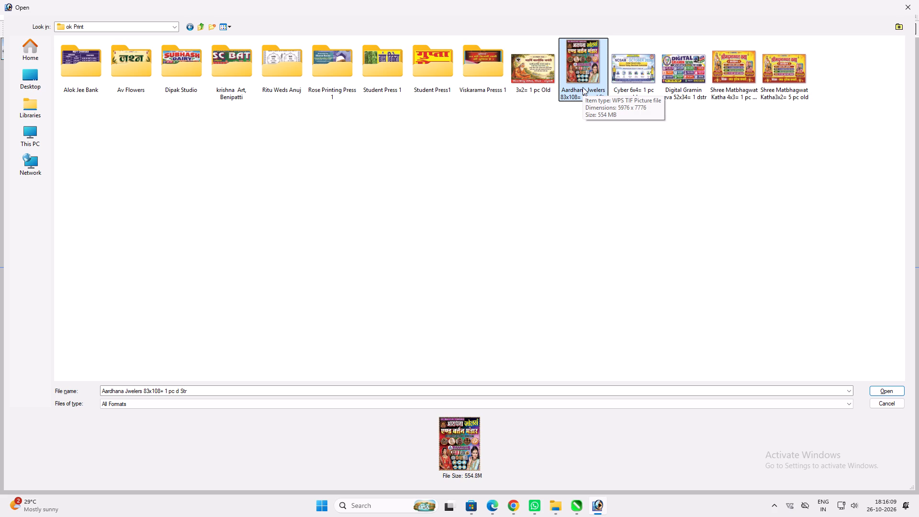
left_click(643, 80)
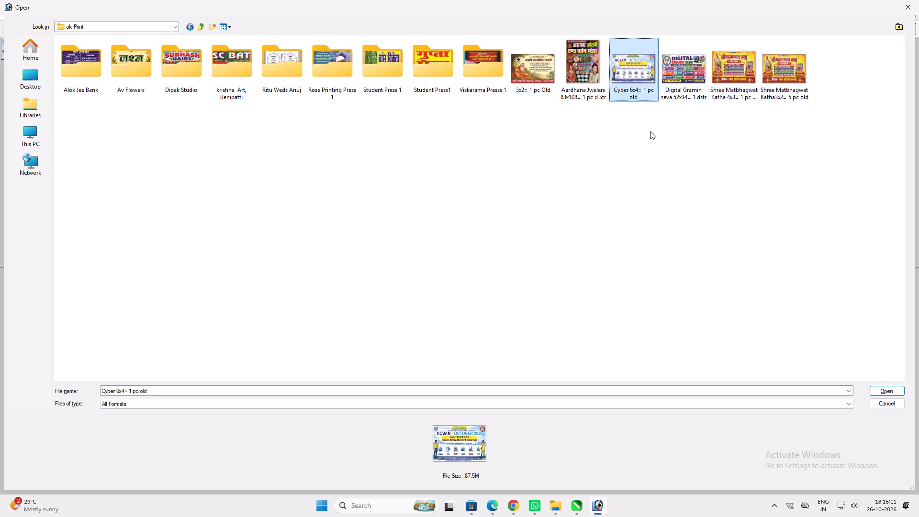
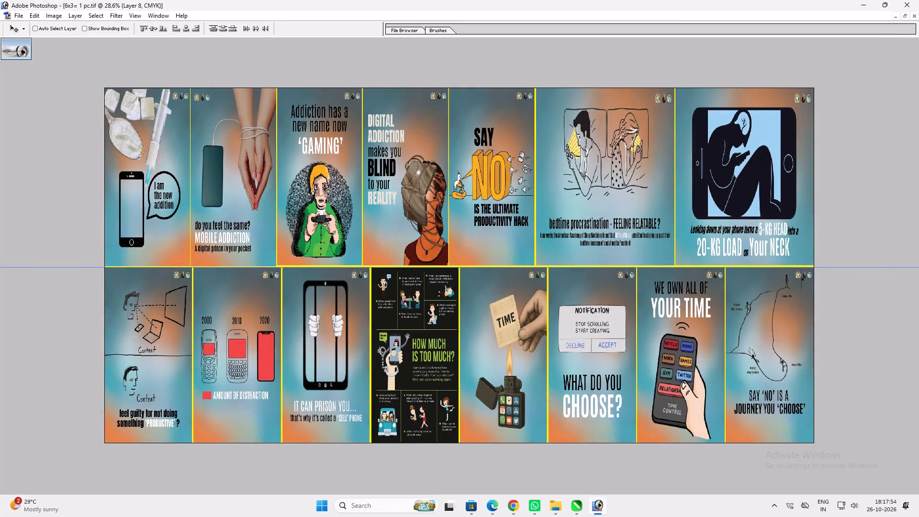
Stretch the Addiction 'GAMING' panel downward so its bottom edge lines up with the neighbouring Mobile Addiction panel.
key("ctrl+0")
key("v")
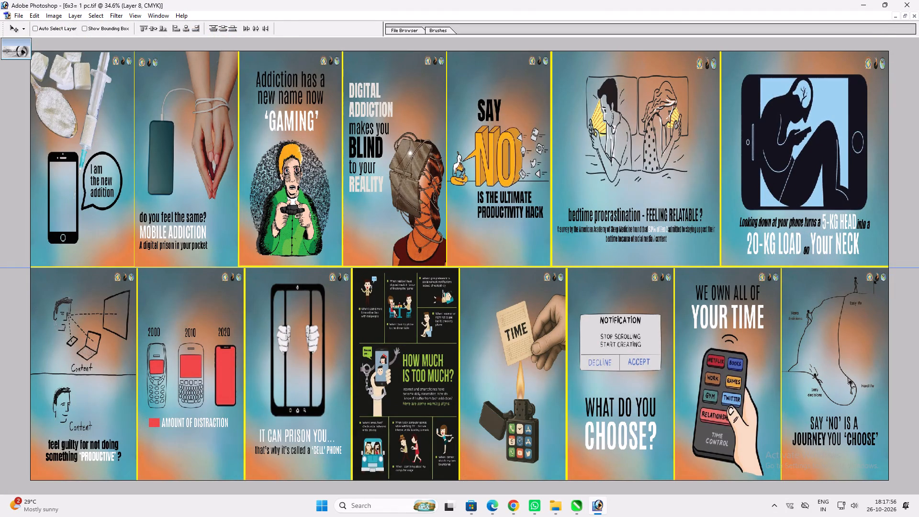
key("z")
left_click_drag(202, 225, 443, 358)
key("v")
right_click(315, 144)
left_click(340, 151, "ctrl+shift")
right_click(324, 138, "ctrl+shift")
left_click_drag(335, 144, 342, 146, "ctrl+shift")
key("ctrl+t")
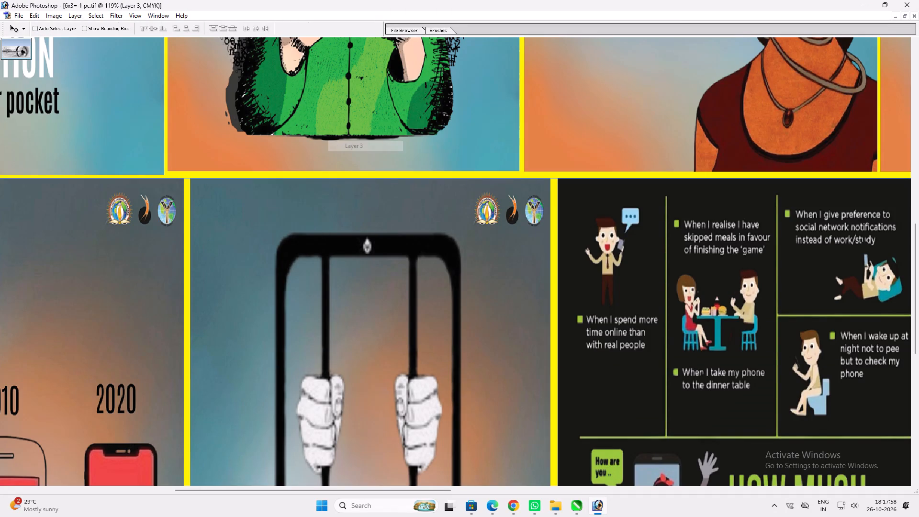
left_click(286, 169, "shift")
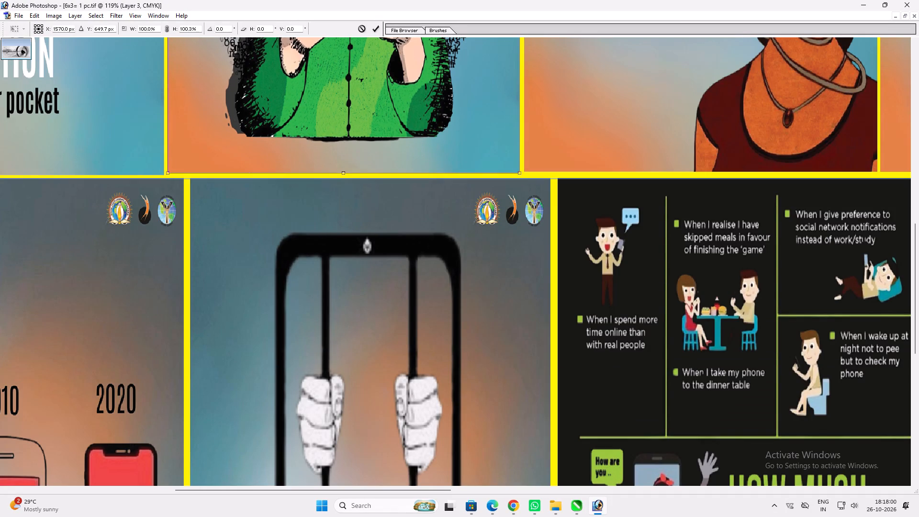
key("Return")
key("z")
left_click_drag(118, 143, 243, 205)
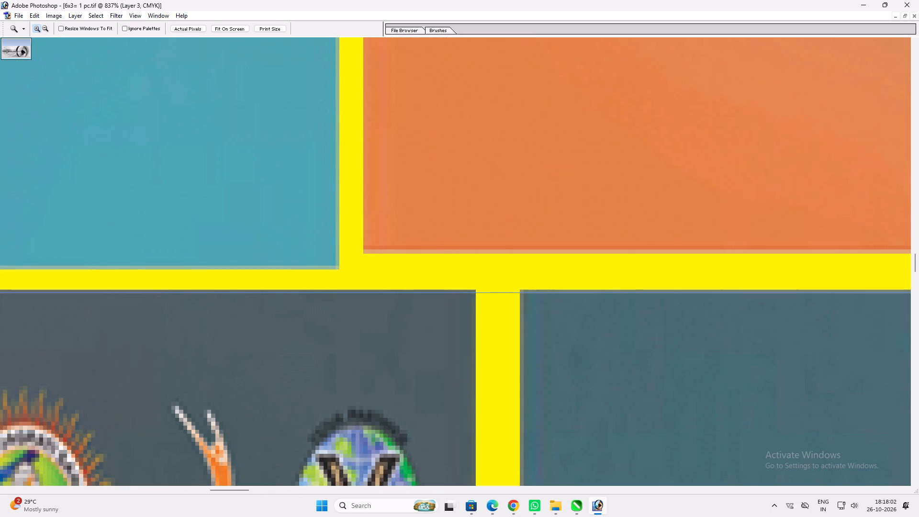
key("ctrl+t")
left_click_drag(392, 252, 392, 267, "shift")
key("shift+Return")
Inspect the yellow gaps around the bottom edge of the 'GAMING' panel up close, and return to the whole sheet.
key("space")
key("space")
key("space")
key("space")
key("space")
key("space")
key("space")
key("space")
key("space")
key("space")
key("space")
key("space")
key("space")
key("space")
key("space")
key("space")
key("space")
key("space")
key("space")
key("space")
left_click_drag(458, 263, 309, 240)
left_click_drag(495, 292, 442, 289)
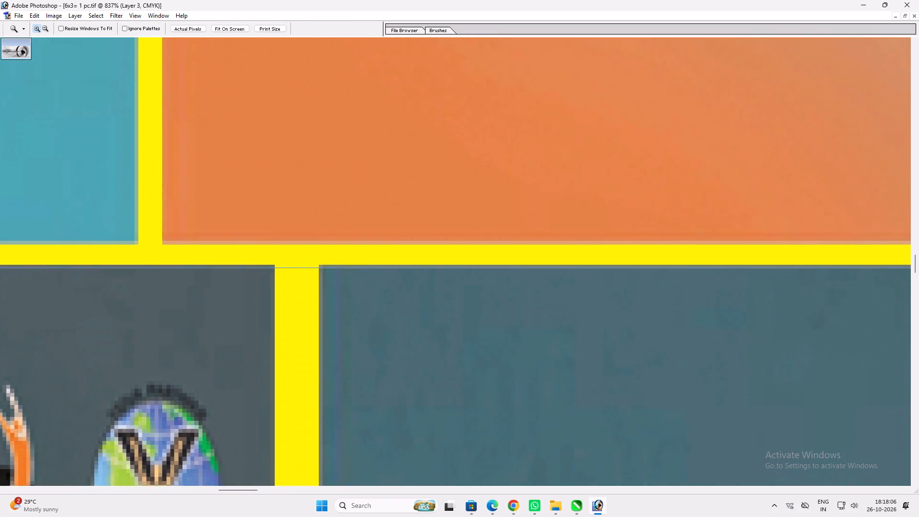
left_click_drag(442, 289, 403, 281)
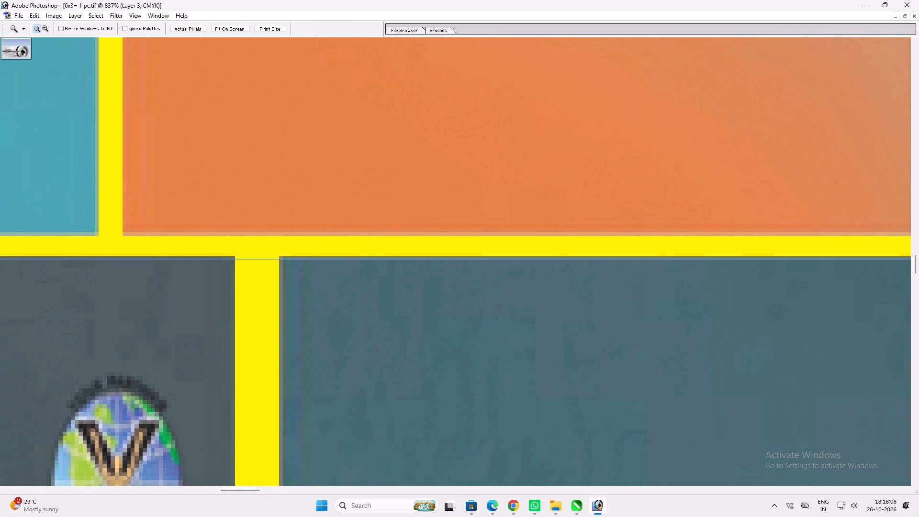
right_click(335, 189)
left_click(354, 190)
left_click(372, 195)
key("v")
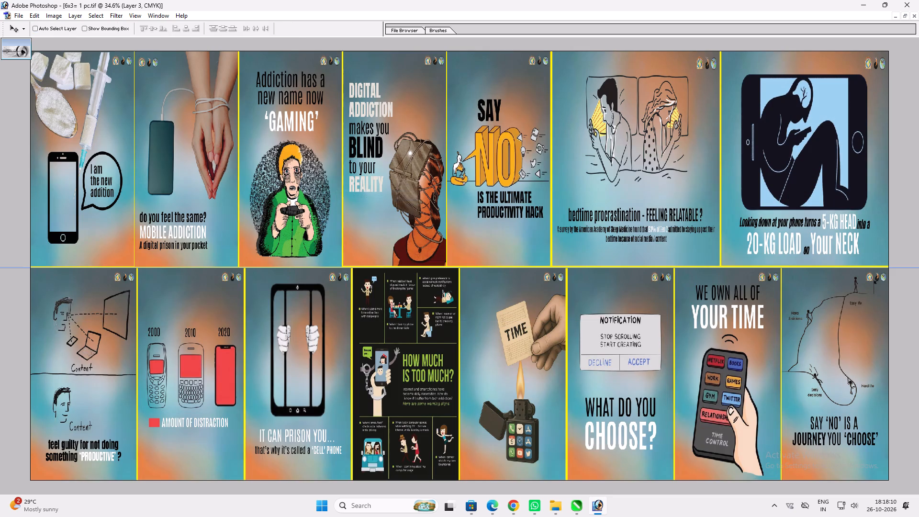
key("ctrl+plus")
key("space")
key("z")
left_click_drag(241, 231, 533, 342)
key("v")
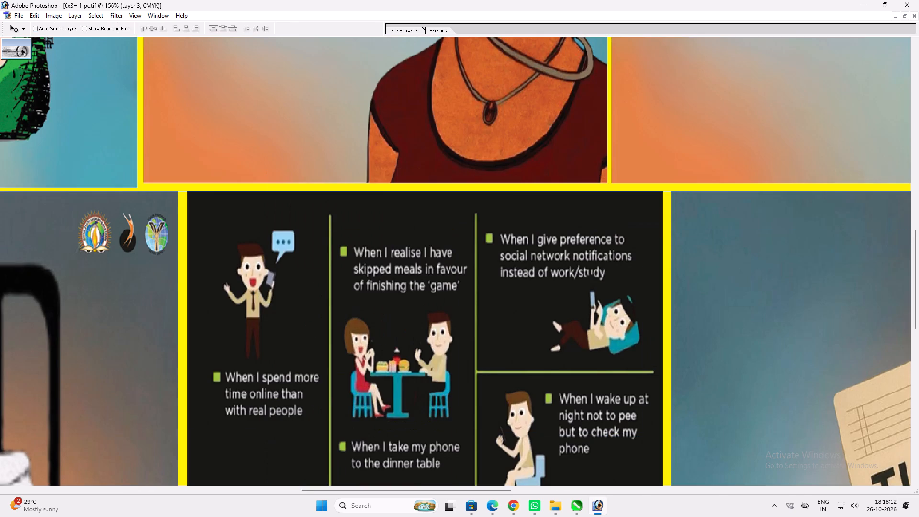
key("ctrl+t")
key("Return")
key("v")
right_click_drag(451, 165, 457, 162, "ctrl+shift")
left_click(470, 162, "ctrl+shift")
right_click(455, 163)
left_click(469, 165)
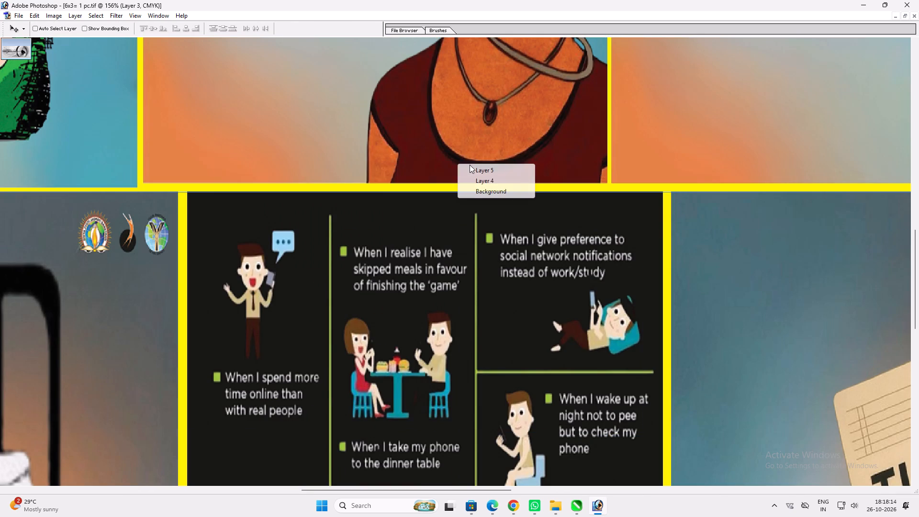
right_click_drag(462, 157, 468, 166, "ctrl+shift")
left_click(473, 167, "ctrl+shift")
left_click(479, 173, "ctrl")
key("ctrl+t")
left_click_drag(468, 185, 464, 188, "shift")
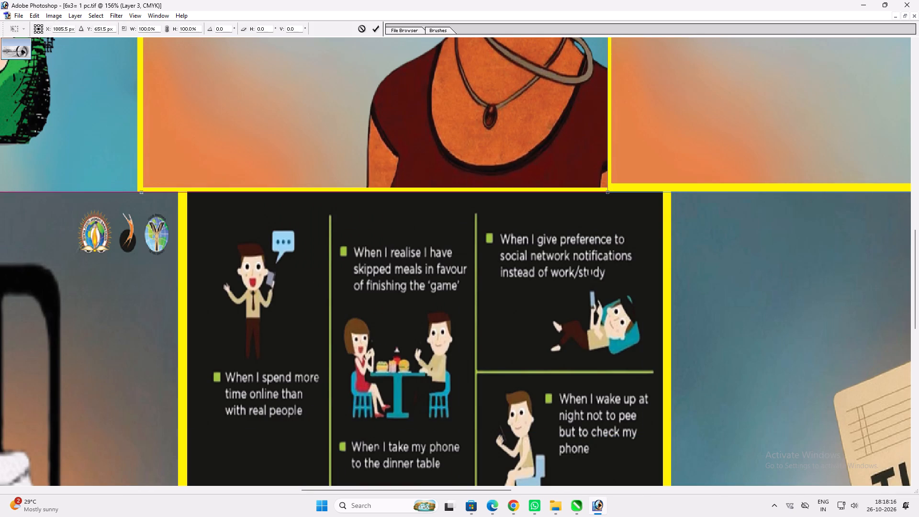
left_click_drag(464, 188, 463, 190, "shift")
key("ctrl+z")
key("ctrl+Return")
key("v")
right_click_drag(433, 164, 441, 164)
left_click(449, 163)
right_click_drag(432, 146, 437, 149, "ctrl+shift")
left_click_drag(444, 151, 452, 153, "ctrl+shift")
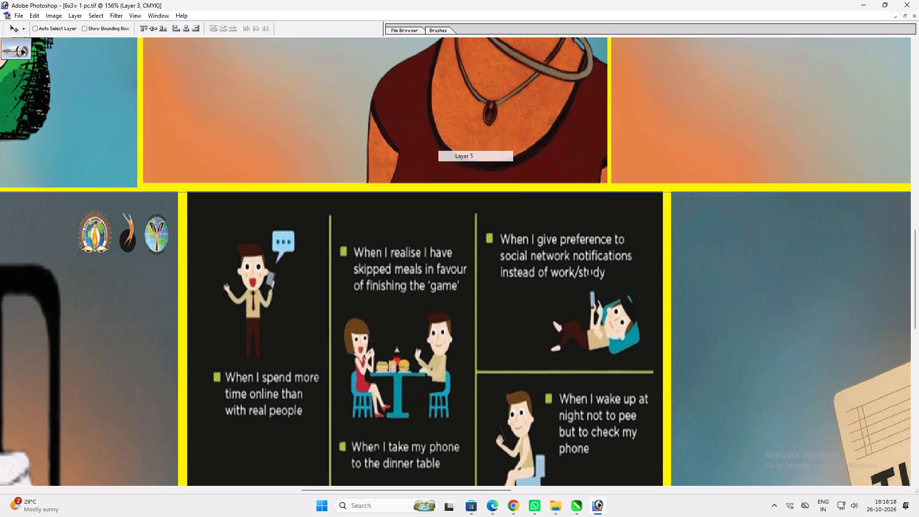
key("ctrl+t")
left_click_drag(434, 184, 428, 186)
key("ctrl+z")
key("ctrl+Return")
Stretch the Digital Addiction panel slightly downward so its bottom edge lines up with the 'GAMING' panel.
type("vv")
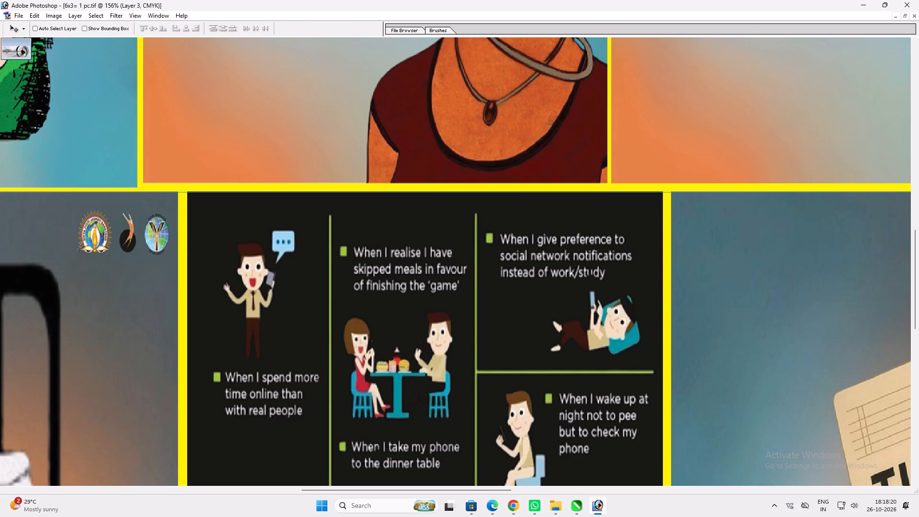
right_click(418, 175)
left_click_drag(419, 179, 431, 181)
key("ctrl+t")
left_click_drag(420, 185, 415, 188)
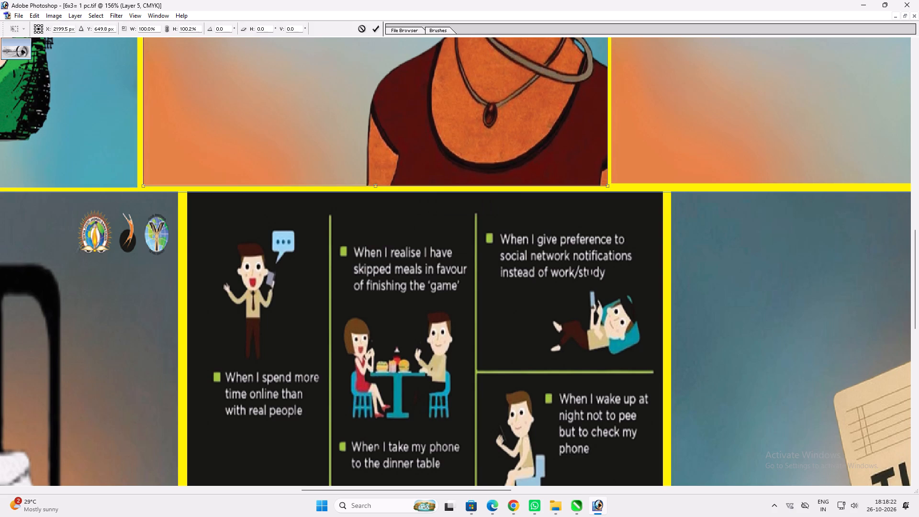
left_click_drag(415, 188, 415, 189)
key("Return")
key("v")
Stretch the SAY NO panel slightly downward to even out the yellow gap above the bottom row.
key("space")
key("space")
key("space")
key("space")
key("space")
key("space")
key("space")
key("space")
key("space")
key("space")
key("space")
key("space")
key("space")
key("space")
key("space")
key("space")
key("space")
key("space")
key("space")
key("space")
left_click_drag(645, 160, 557, 149)
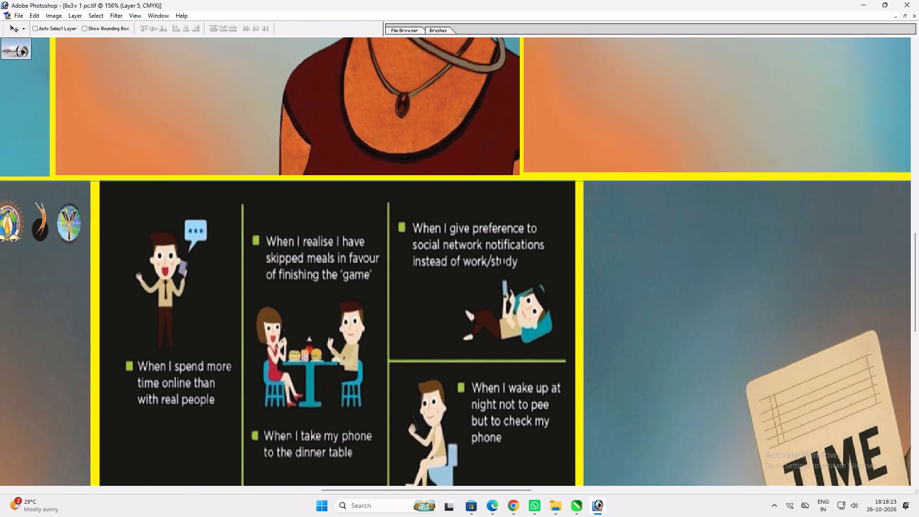
left_click_drag(613, 163, 494, 161)
key("v")
right_click(528, 158)
left_click(545, 162)
right_click_drag(538, 148, 542, 154, "ctrl+shift")
left_click_drag(550, 157, 554, 158, "ctrl+shift")
key("ctrl+t")
left_click_drag(534, 167, 530, 169)
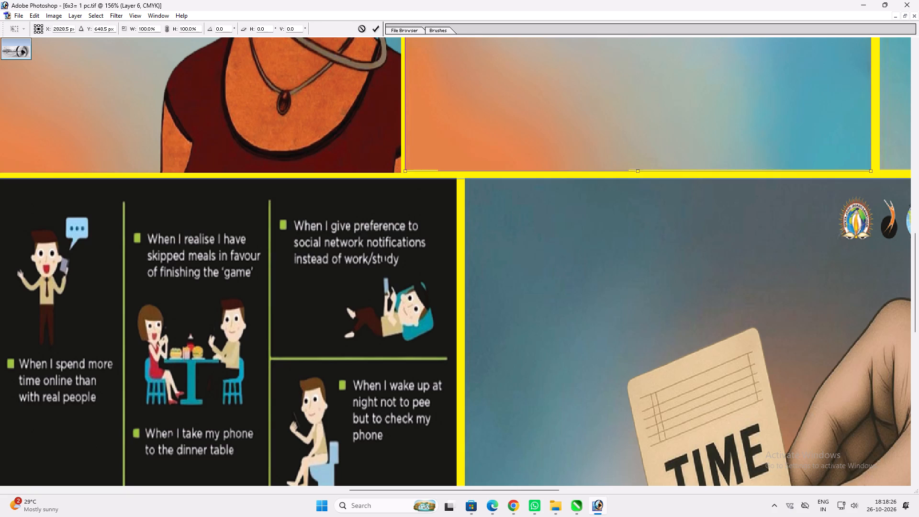
left_click_drag(530, 169, 528, 169)
key("Return")
key("v")
Stretch the bedtime procrastination panel downward to about 100.1% height to line up with the SAY NO panel.
key("space")
key("space")
key("space")
key("space")
left_click_drag(748, 171, 372, 175)
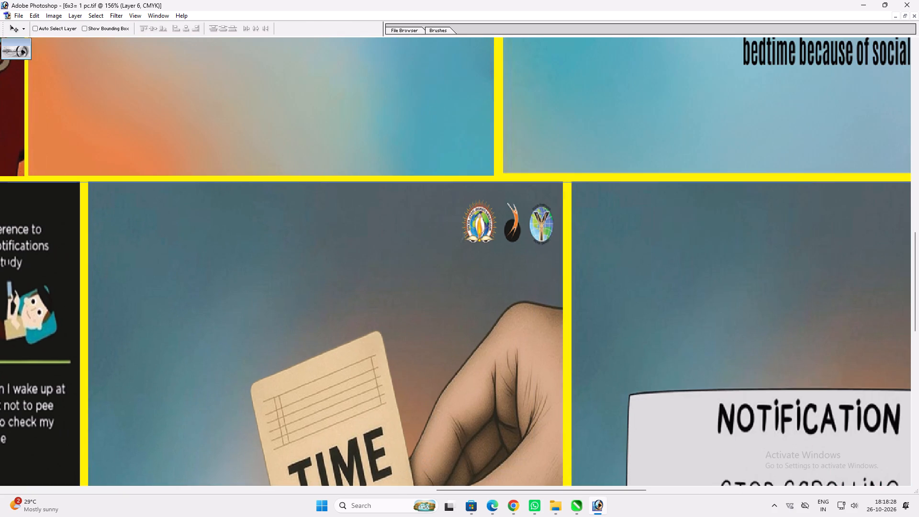
right_click(683, 171)
right_click_drag(683, 171, 689, 172)
left_click(693, 173)
right_click(671, 154)
left_click(684, 158)
right_click_drag(673, 147, 679, 150, "ctrl+shift")
left_click_drag(685, 153, 690, 154, "ctrl+shift")
key("ctrl+t")
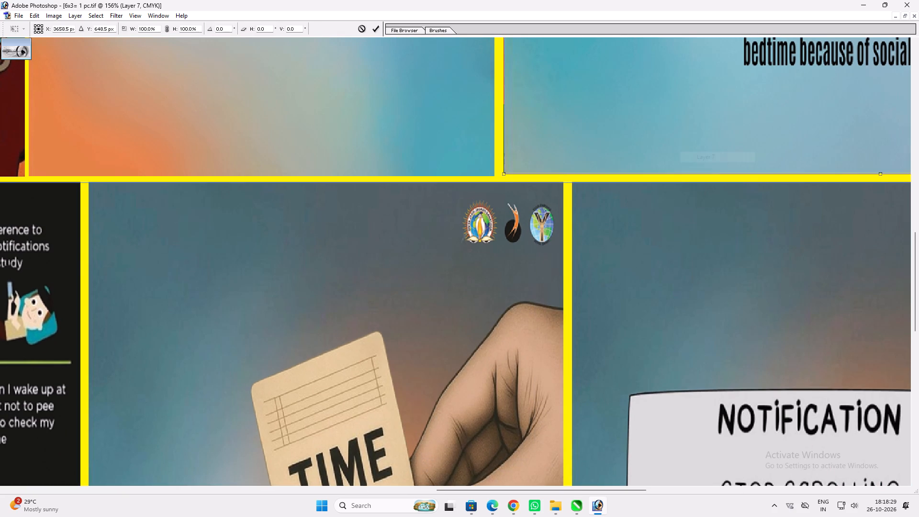
left_click(657, 178)
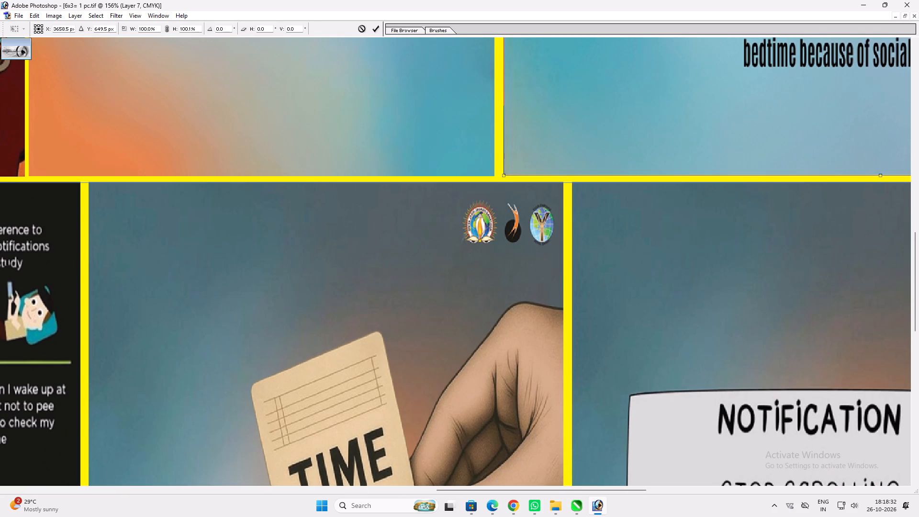
key("Return")
Inspect the yellow gap between the two rows up to the 20-KG LOAD panel, and return to the whole sheet.
key("space")
key("space")
key("space")
key("space")
key("space")
key("space")
key("space")
key("space")
key("space")
key("space")
key("space")
key("space")
key("space")
key("space")
key("space")
key("space")
key("space")
key("space")
key("space")
key("space")
left_click_drag(735, 190, 457, 179)
left_click_drag(758, 171, 431, 185)
left_click_drag(662, 156, 468, 156)
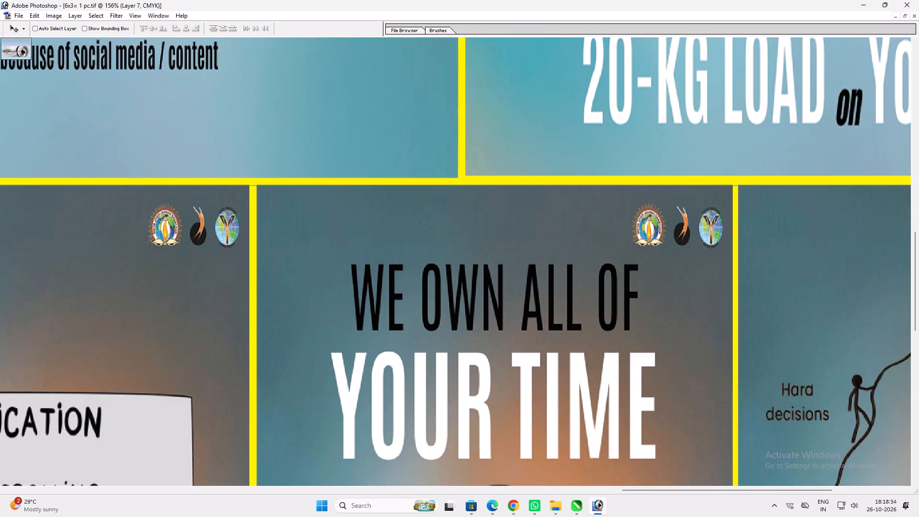
left_click_drag(717, 159, 302, 139)
left_click_drag(736, 161, 291, 144)
right_click(641, 180)
left_click_drag(665, 181, 672, 184)
key("v")
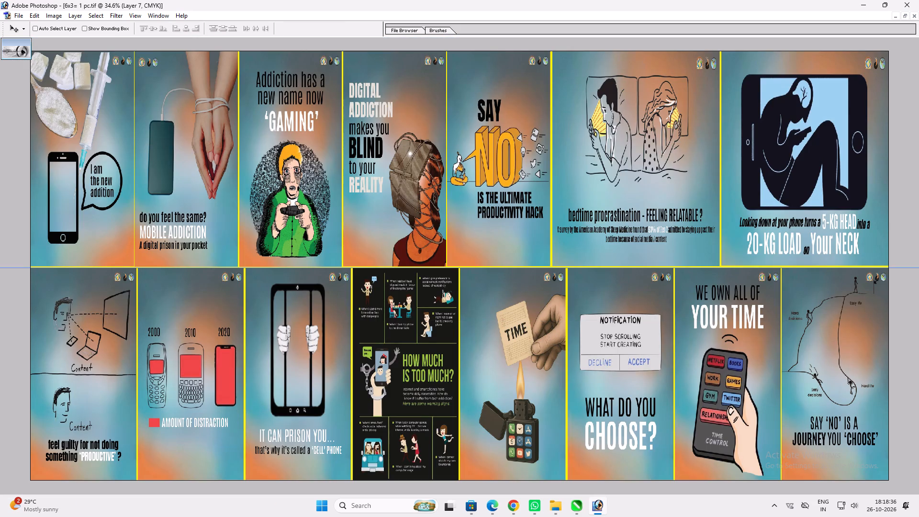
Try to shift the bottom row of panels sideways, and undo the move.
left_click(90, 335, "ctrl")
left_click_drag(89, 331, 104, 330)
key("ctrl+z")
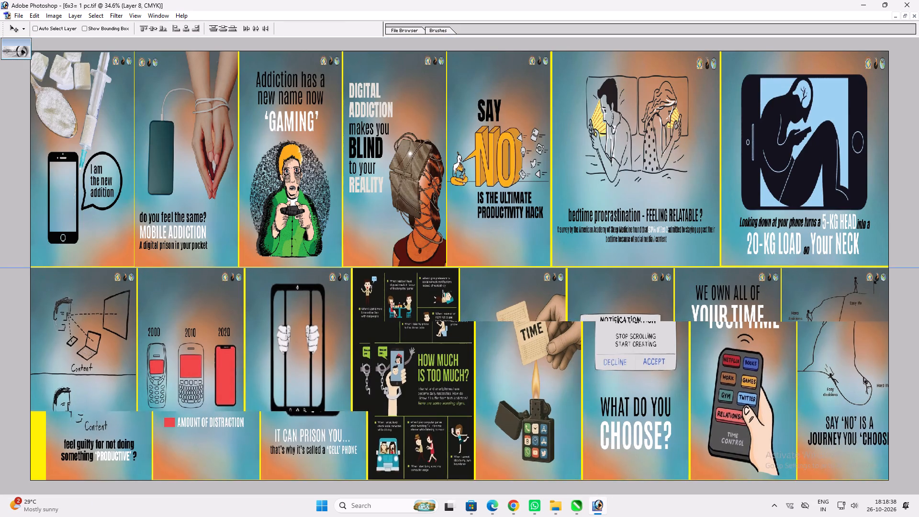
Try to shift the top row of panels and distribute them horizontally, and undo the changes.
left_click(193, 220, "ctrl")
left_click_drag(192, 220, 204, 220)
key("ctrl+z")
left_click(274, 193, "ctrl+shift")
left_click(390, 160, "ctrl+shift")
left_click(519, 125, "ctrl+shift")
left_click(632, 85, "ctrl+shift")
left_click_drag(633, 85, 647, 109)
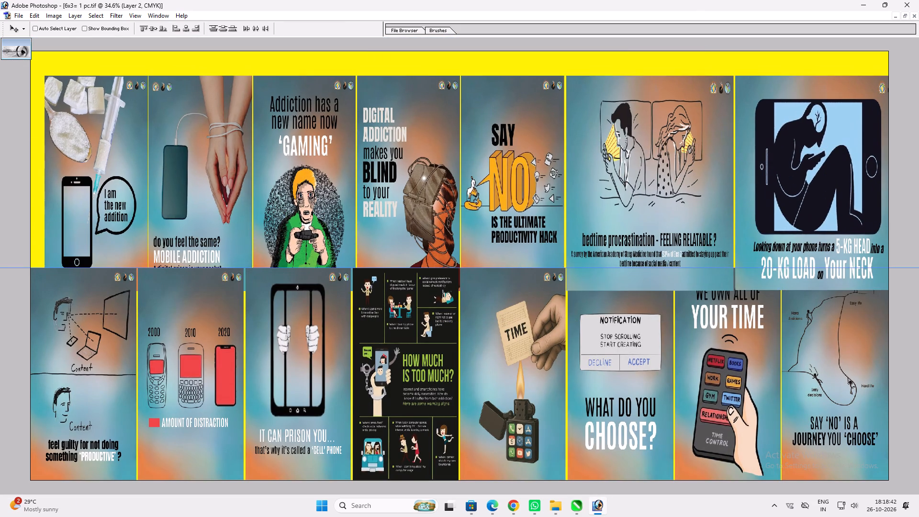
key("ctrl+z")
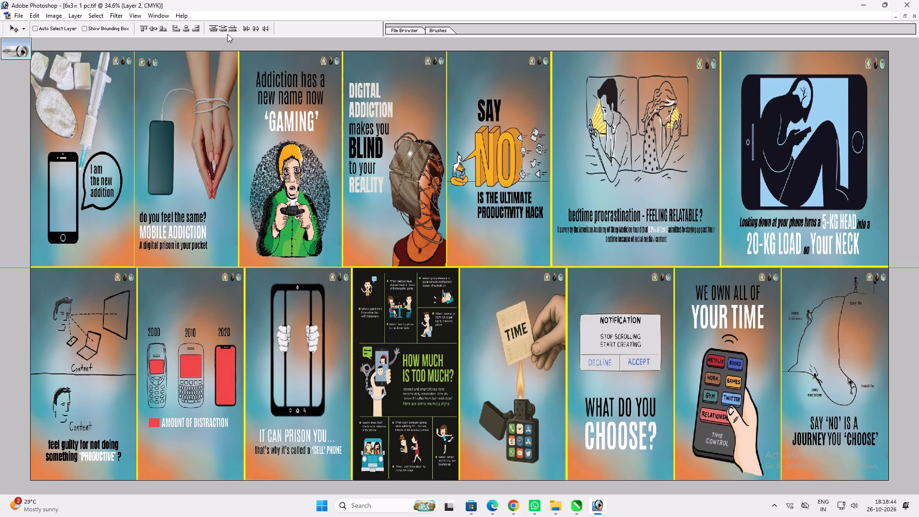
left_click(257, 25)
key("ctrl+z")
Narrow the first bottom-row panel, the Content drawing, slightly from its right edge.
key("ctrl+plus")
key("space")
key("space")
key("space")
key("space")
key("space")
key("space")
key("space")
key("space")
left_click_drag(323, 160, 768, 171)
right_click(155, 326)
right_click(138, 317)
left_click(139, 321)
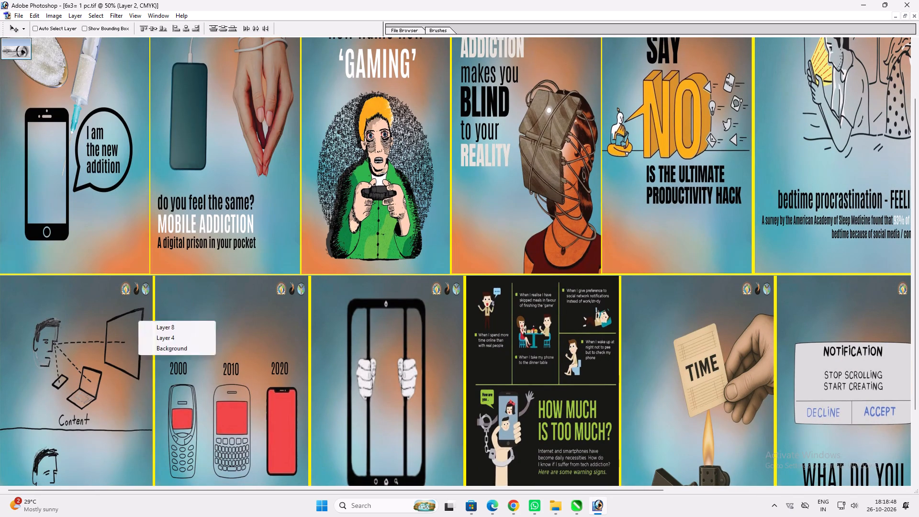
right_click_drag(137, 315, 138, 319, "ctrl+shift")
left_click(139, 323, "ctrl+shift")
key("ctrl+t")
left_click_drag(150, 320, 146, 320, "shift")
key("shift+Return")
key("v")
Nudge the Content panel slightly right and stretch its left edge back out to the sheet's edge.
key("space")
left_click_drag(149, 325, 174, 317)
key("z")
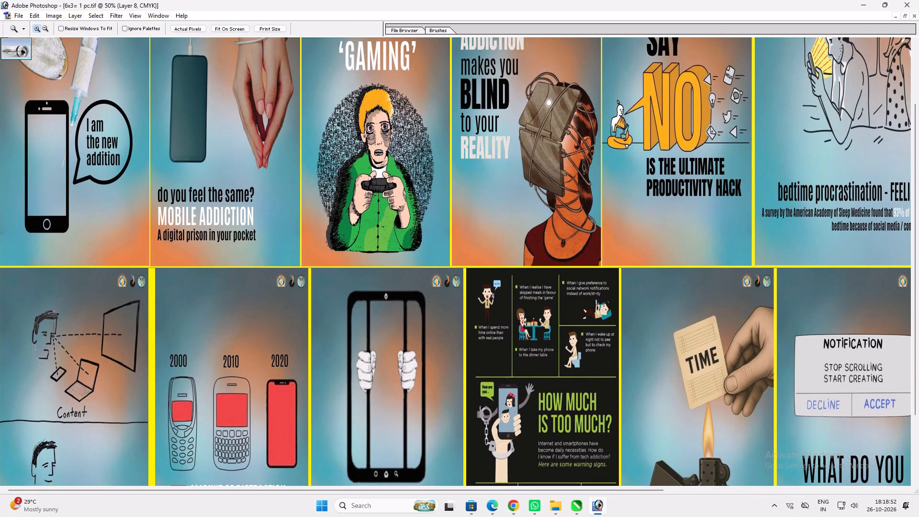
left_click_drag(123, 249, 254, 438)
key("v")
key("Right")
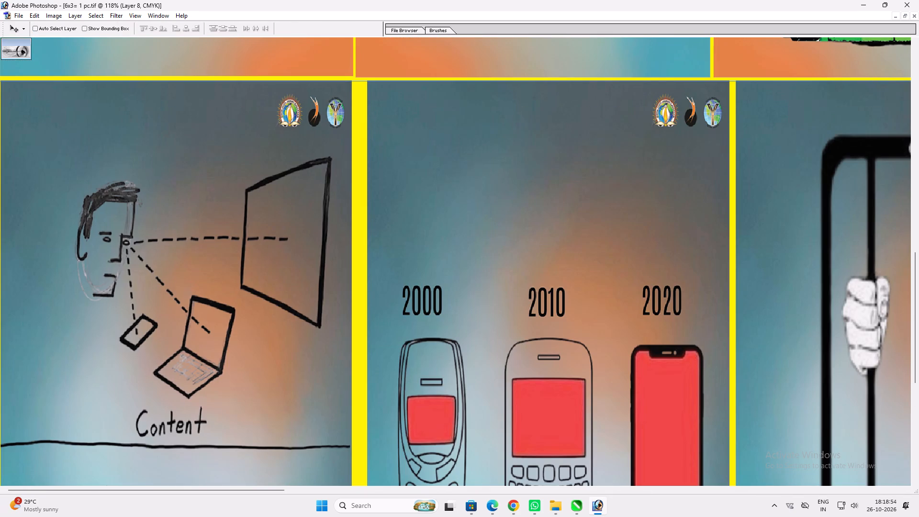
key("Right")
key("space")
key("space")
key("space")
key("space")
key("space")
left_click_drag(262, 268, 331, 284)
key("ctrl+t")
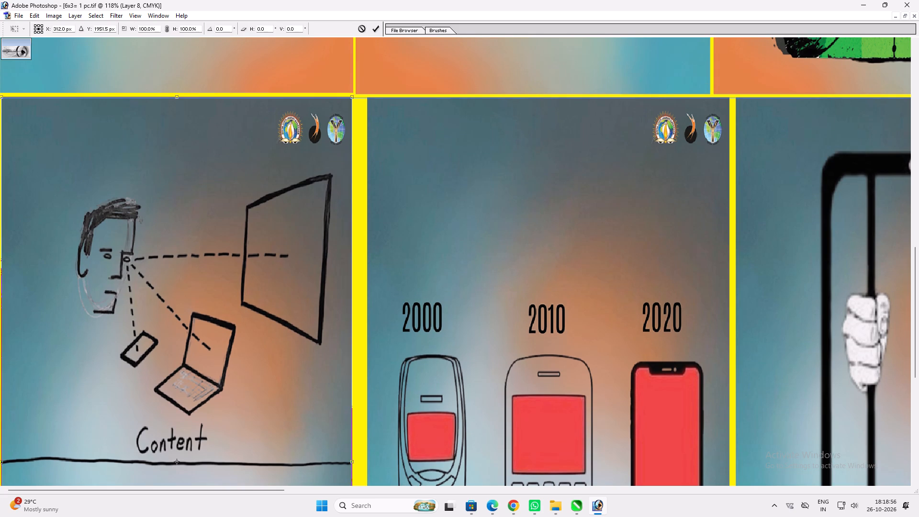
left_click_drag(5, 238, 0, 238, "shift")
key("shift+Return")
key("v")
key("space")
left_click_drag(359, 91, 359, 124)
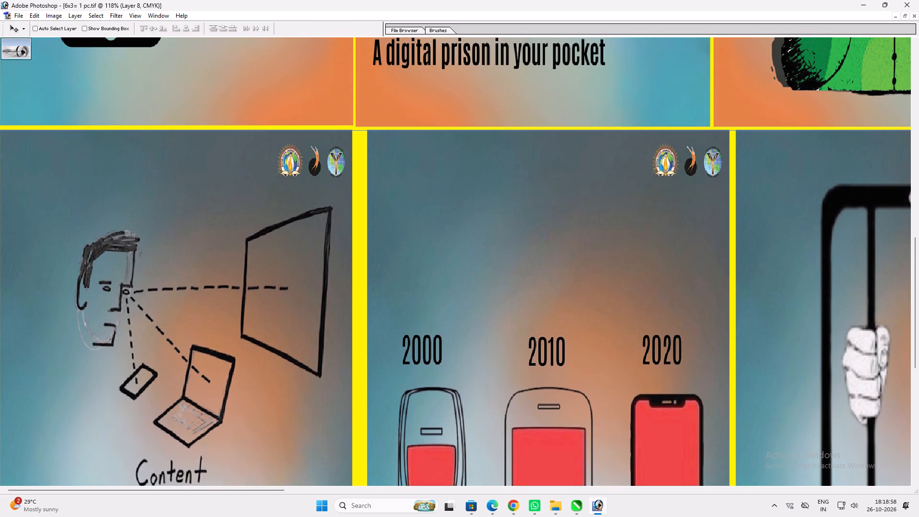
left_click_drag(359, 124, 361, 127)
right_click_drag(362, 125, 369, 127)
left_click(372, 128)
right_click_drag(365, 121, 373, 124, "ctrl+shift")
left_click(375, 124, "ctrl+shift")
key("ctrl+t")
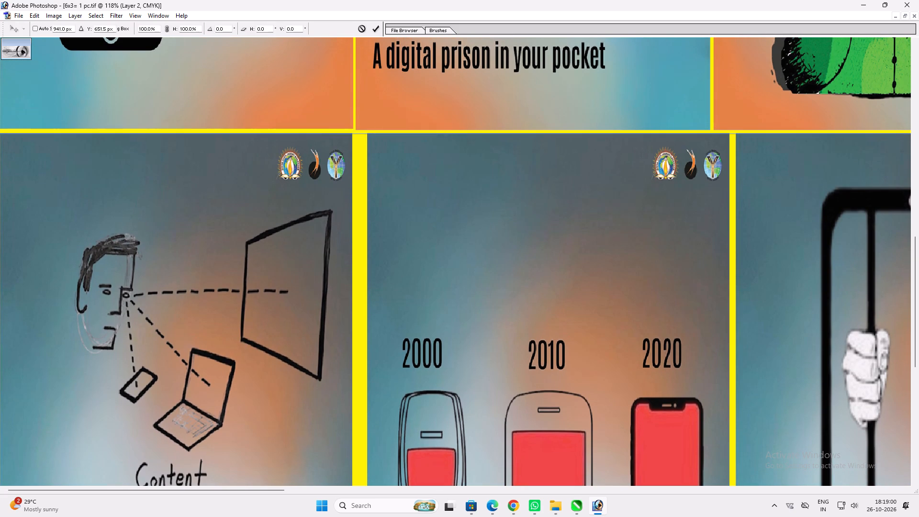
left_click(365, 129)
key("Return")
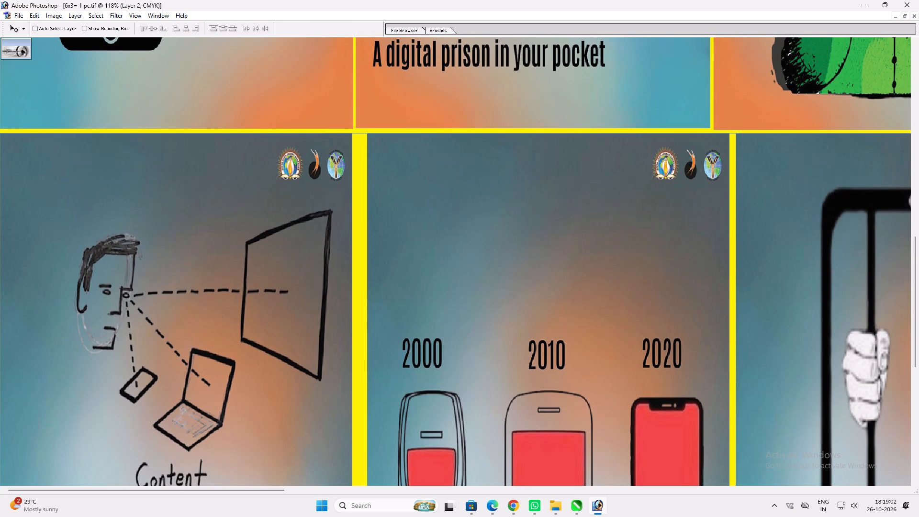
key("v")
left_click(392, 164, "ctrl")
left_click_drag(392, 164, 380, 166)
key("space")
key("space")
key("space")
key("space")
key("space")
key("space")
key("space")
key("space")
key("space")
key("space")
key("space")
key("space")
key("space")
key("space")
key("space")
key("space")
key("space")
key("space")
key("space")
key("space")
left_click_drag(487, 199, 376, 194)
left_click_drag(607, 194, 537, 204)
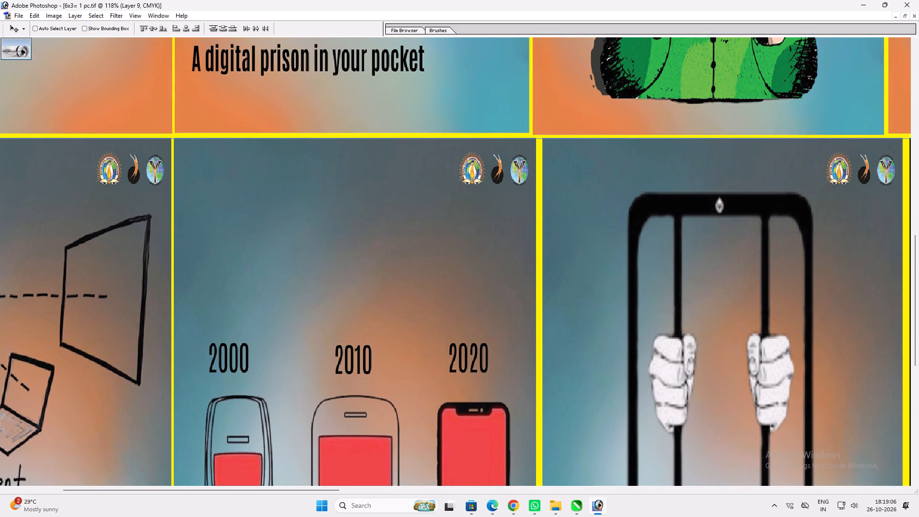
key("ctrl+t")
key("Return")
right_click_drag(492, 188, 499, 187, "ctrl+shift")
left_click_drag(506, 188, 514, 189, "ctrl+shift")
key("ctrl+t")
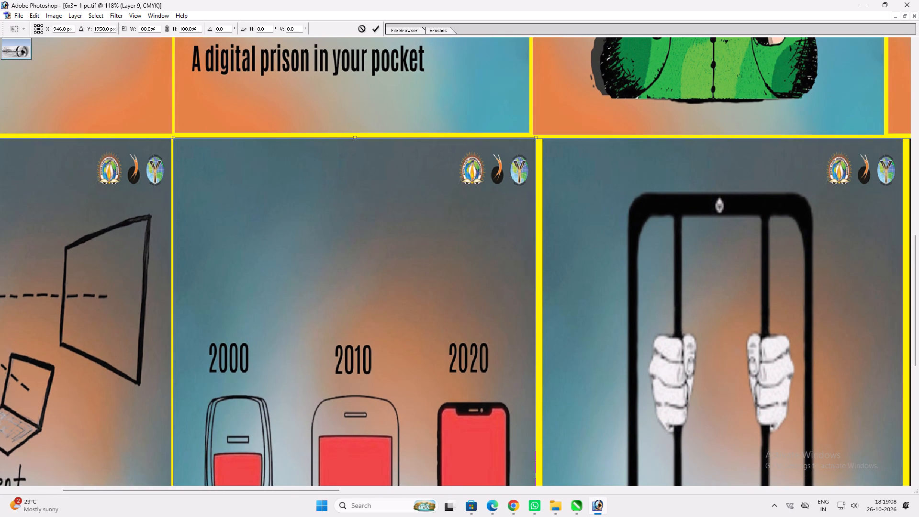
left_click_drag(535, 185, 529, 184, "shift")
key("shift+Return")
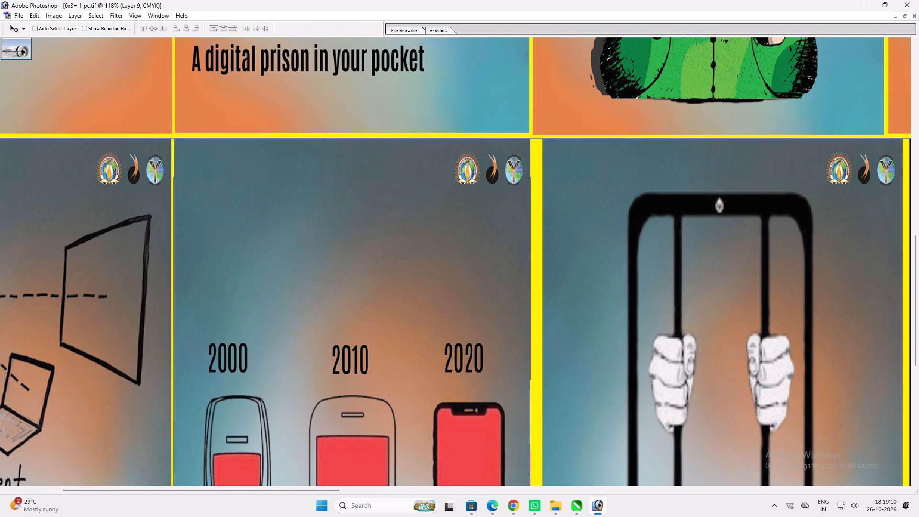
key("v")
key("space")
left_click_drag(614, 192, 506, 210)
key("v")
right_click_drag(501, 207, 509, 208)
left_click(515, 209)
right_click_drag(502, 203, 510, 206, "ctrl+shift")
left_click_drag(517, 208, 525, 210, "ctrl+shift")
left_click_drag(527, 212, 525, 213, "shift")
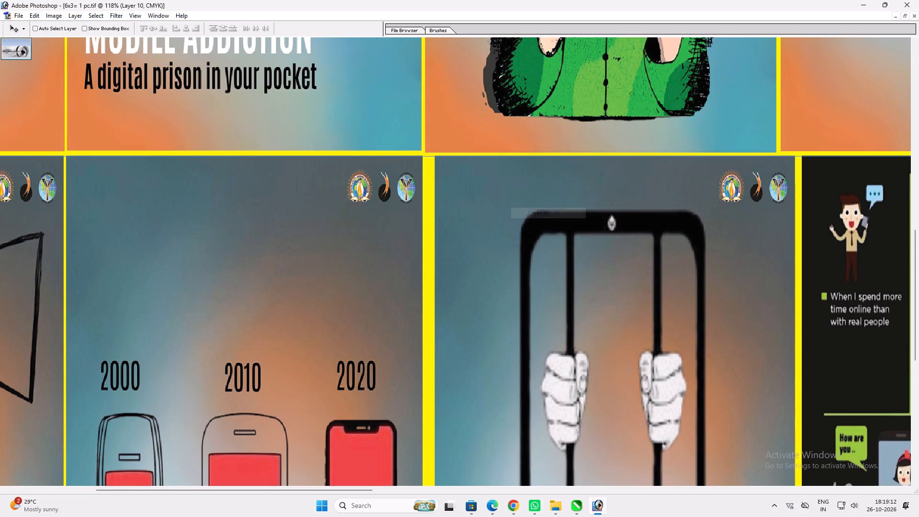
left_click_drag(525, 213, 518, 213, "shift")
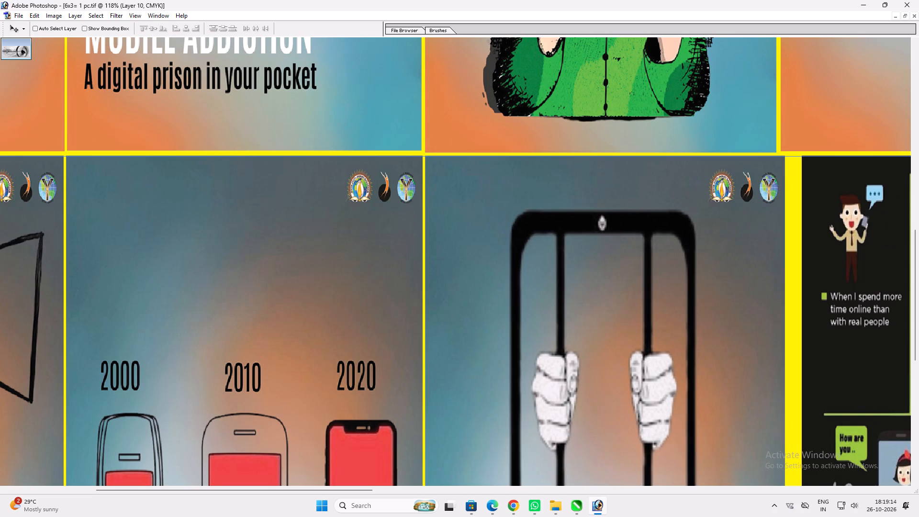
Narrow the prison-bars cell phone panel slightly by pulling in its right edge.
key("space")
left_click_drag(600, 252, 489, 236)
left_click(763, 236, "ctrl")
left_click_drag(764, 236, 758, 237, "shift")
left_click(647, 231, "ctrl")
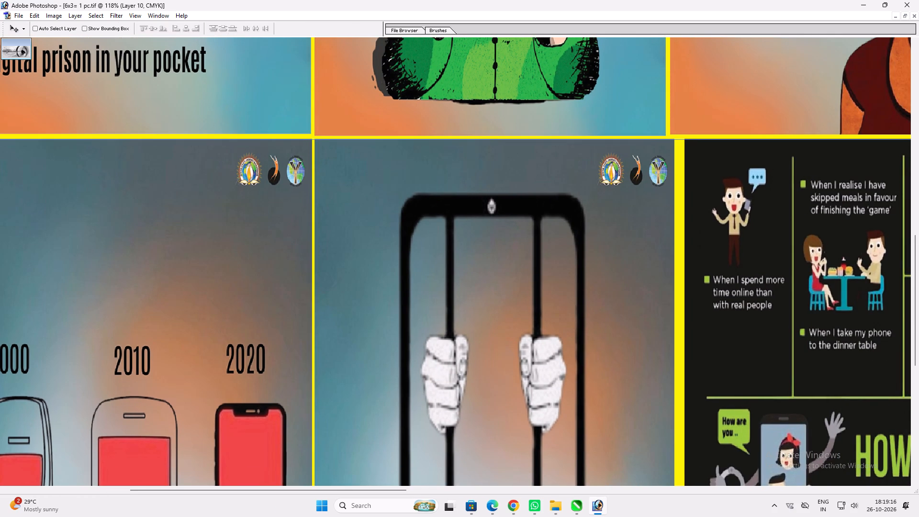
key("ctrl+t")
key("Return")
key("v")
right_click(628, 221, "ctrl+shift")
left_click(647, 225, "ctrl+shift")
key("ctrl+t")
left_click_drag(675, 206, 671, 207, "shift")
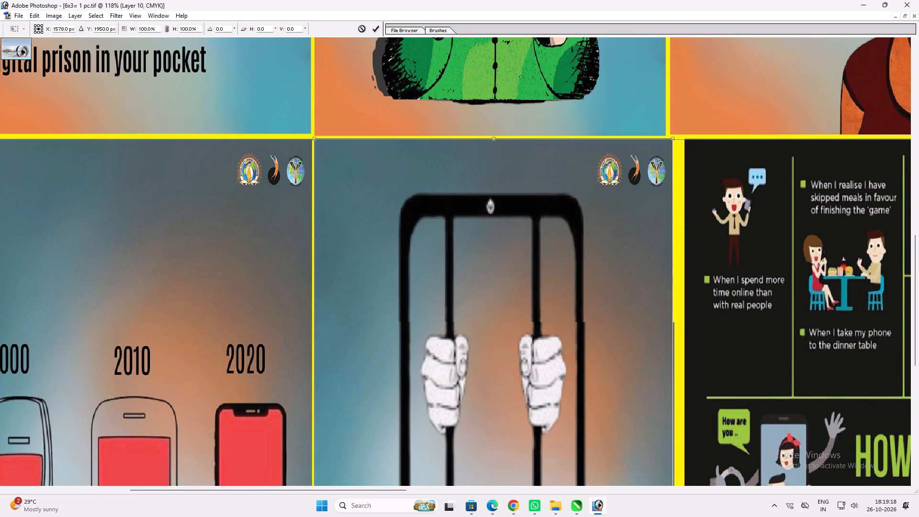
left_click_drag(671, 207, 668, 208, "shift")
key("shift+Return")
key("v")
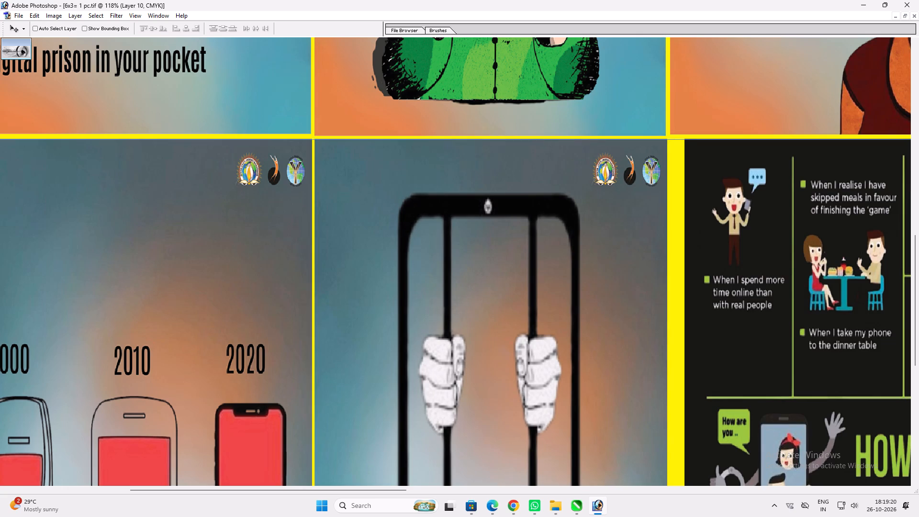
Move the HOW MUCH IS TOO MUCH? panel left beside the prison-bars panel, and nudge the prison-bars panel slightly left to balance its gaps.
left_click(723, 208, "ctrl")
left_click_drag(722, 208, 708, 211, "shift")
left_click(651, 214, "ctrl")
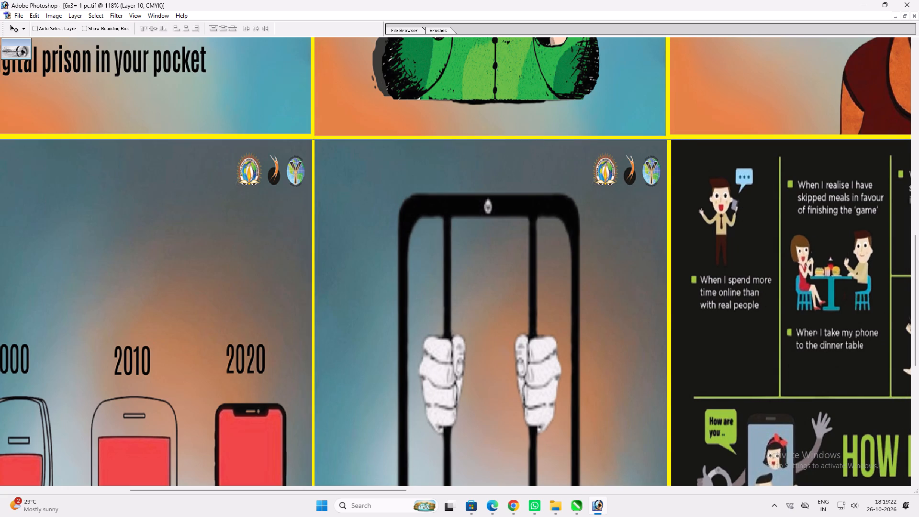
key("Left")
Narrow the HOW MUCH IS TOO MUCH? panel slightly by pulling in its right edge.
key("space")
key("space")
key("space")
key("space")
key("space")
key("space")
key("space")
key("space")
key("space")
key("space")
key("space")
key("space")
key("space")
key("space")
key("space")
key("space")
key("space")
key("space")
key("space")
key("space")
left_click_drag(681, 224, 513, 225)
left_click_drag(678, 253, 618, 245)
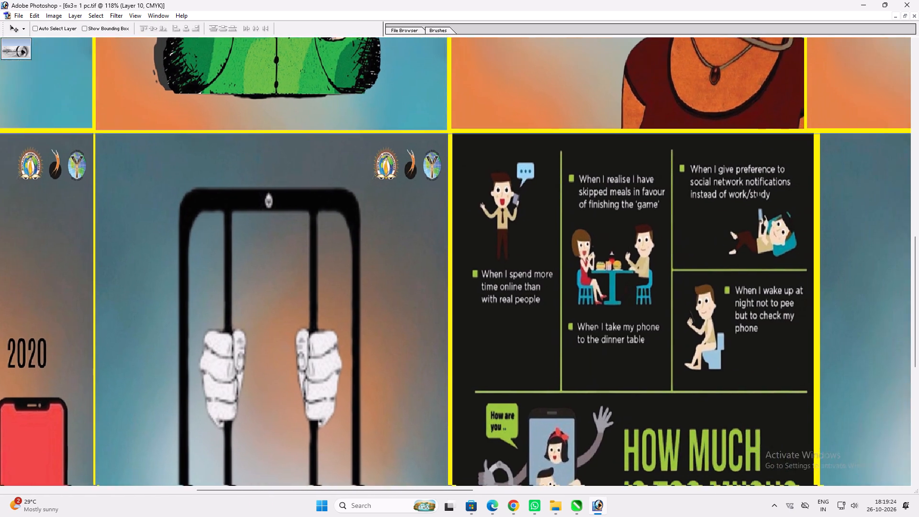
left_click_drag(618, 245, 553, 237)
left_click(735, 232, "ctrl")
key("ctrl+t")
key("Return")
key("v")
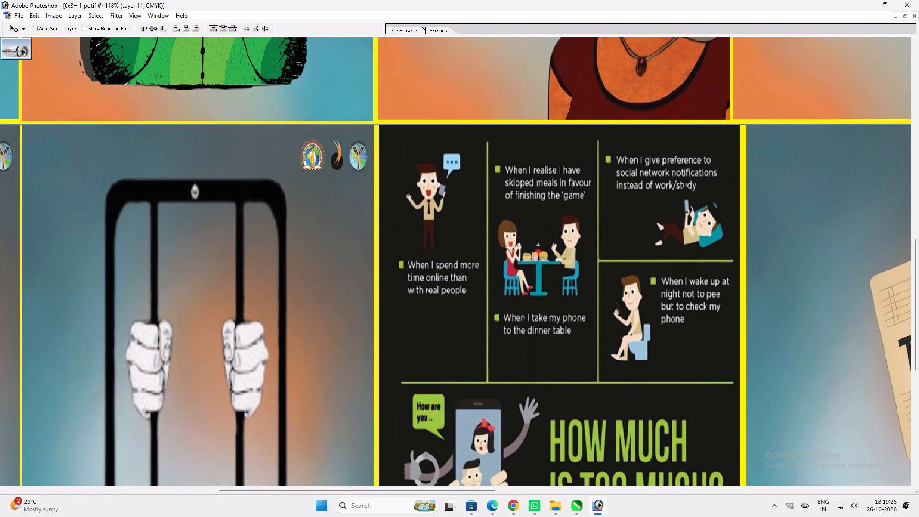
right_click(717, 211)
left_click(734, 216)
right_click_drag(717, 209, 728, 212, "ctrl+shift")
left_click_drag(730, 213, 735, 214, "ctrl+shift")
key("ctrl+t")
key("Return")
key("v")
right_click(734, 207)
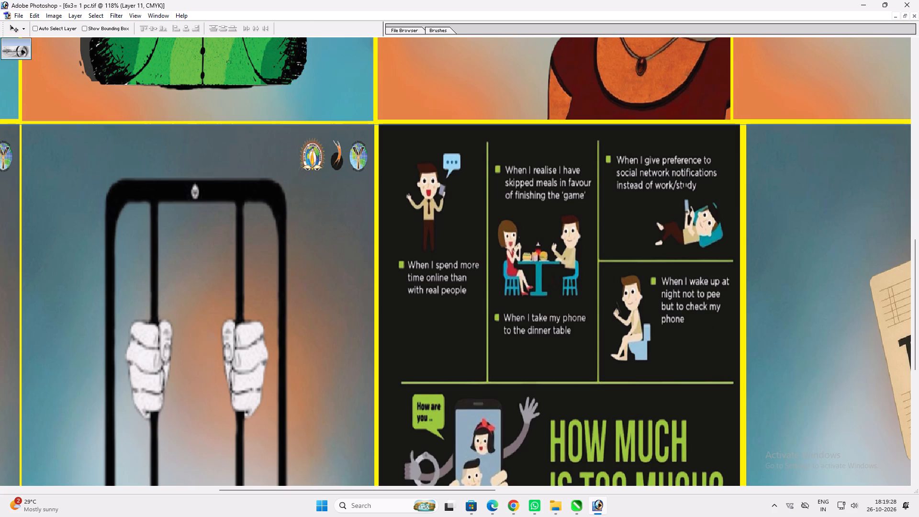
left_click(748, 212)
right_click(717, 201, "ctrl+shift")
left_click_drag(728, 204, 734, 205, "ctrl+shift")
key("ctrl+t")
left_click_drag(740, 193, 734, 193)
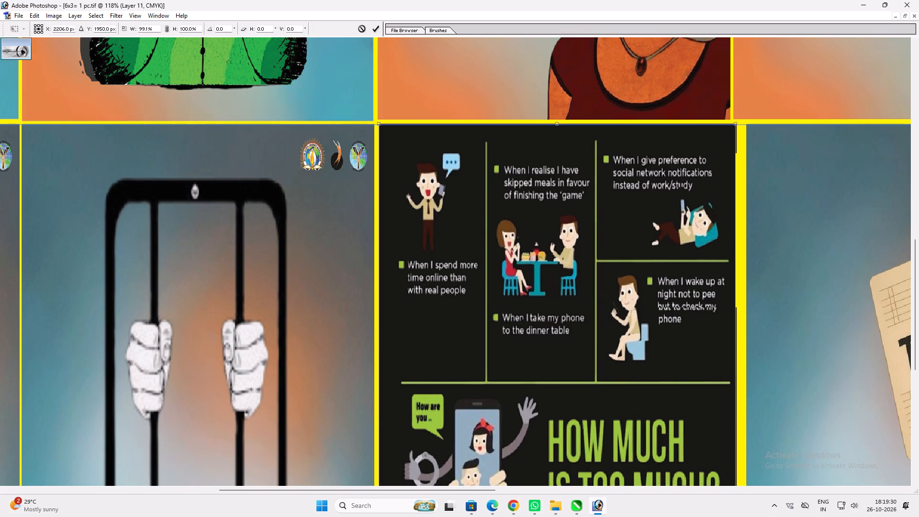
left_click_drag(734, 193, 733, 193)
key("Return")
key("v")
Narrow the HOW MUCH IS TOO MUCH? panel a little more, lining up its right edge with the panel above.
key("space")
key("space")
key("space")
key("space")
key("space")
key("space")
key("space")
key("space")
key("space")
key("space")
key("space")
key("space")
key("space")
key("space")
key("space")
key("space")
key("space")
key("space")
left_click_drag(788, 197, 610, 221)
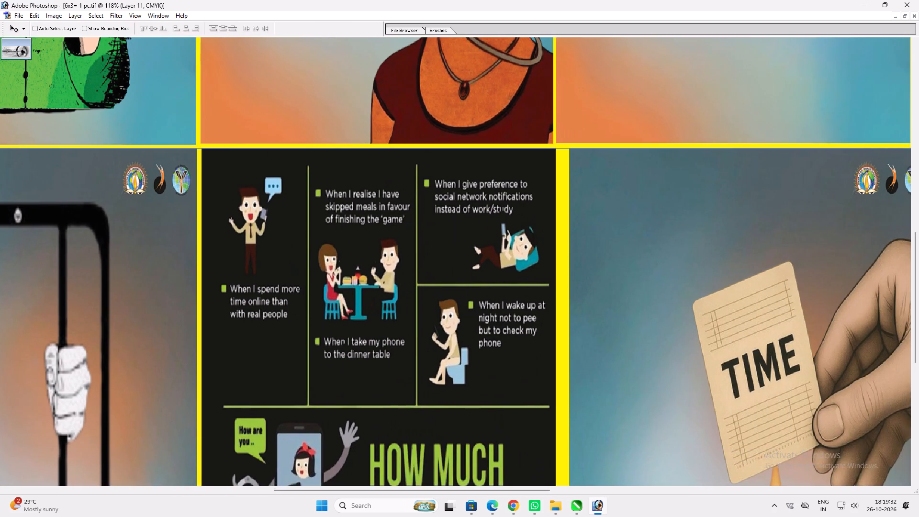
left_click_drag(620, 212, 515, 229)
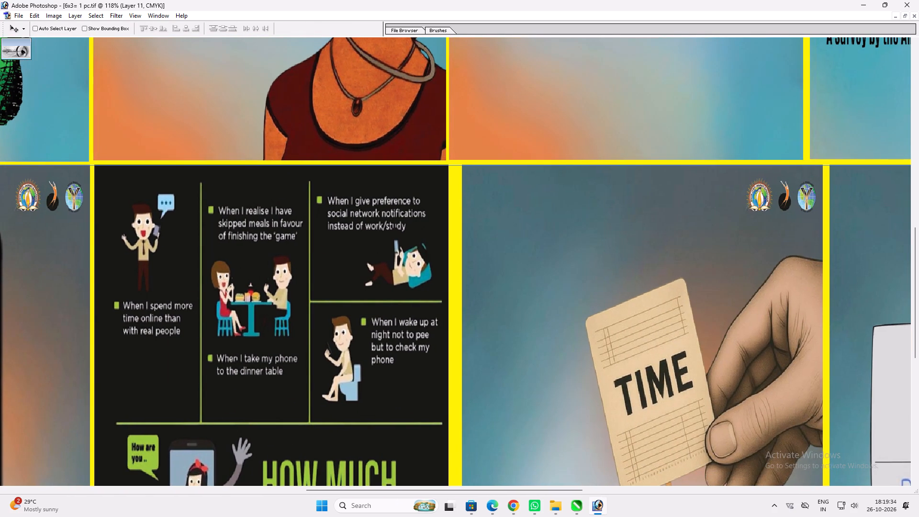
double_click(479, 200, "ctrl")
left_click(426, 196, "ctrl")
key("ctrl+t")
left_click(447, 189, "shift")
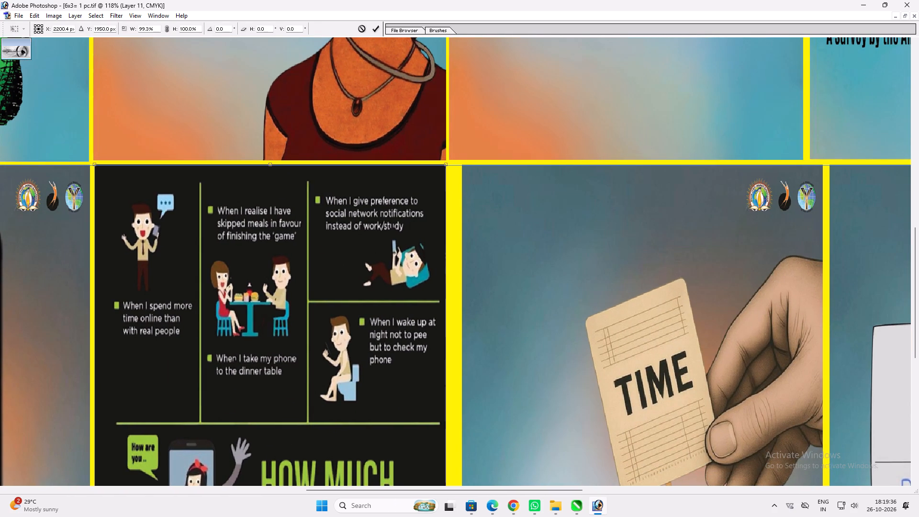
key("Return")
key("v")
Move the TIME card panel and the panels beyond it left, leaving a thin yellow gap beside the HOW MUCH IS TOO MUCH? panel.
left_click(529, 184, "ctrl")
left_click_drag(529, 184, 525, 186)
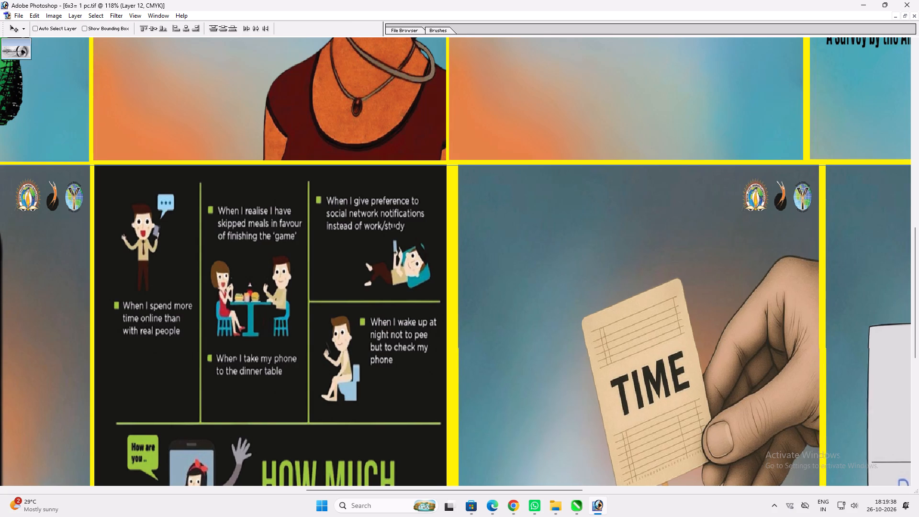
left_click_drag(525, 186, 516, 188)
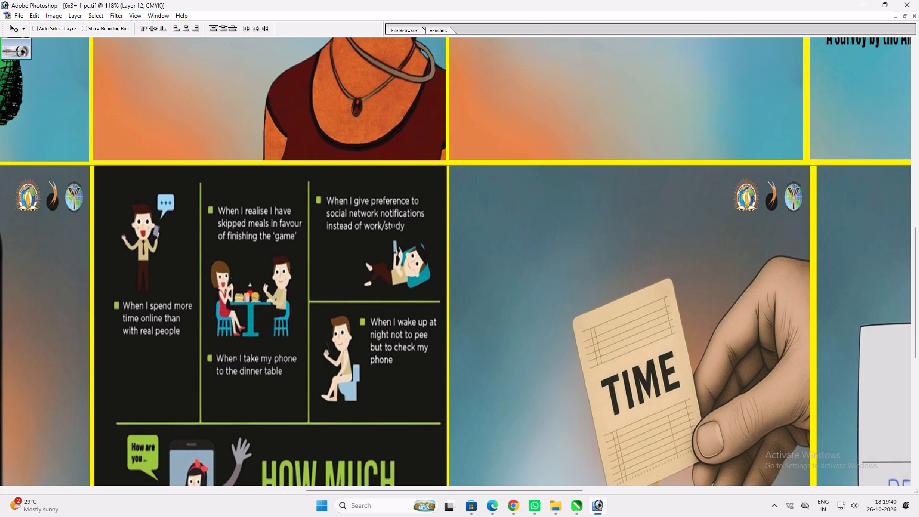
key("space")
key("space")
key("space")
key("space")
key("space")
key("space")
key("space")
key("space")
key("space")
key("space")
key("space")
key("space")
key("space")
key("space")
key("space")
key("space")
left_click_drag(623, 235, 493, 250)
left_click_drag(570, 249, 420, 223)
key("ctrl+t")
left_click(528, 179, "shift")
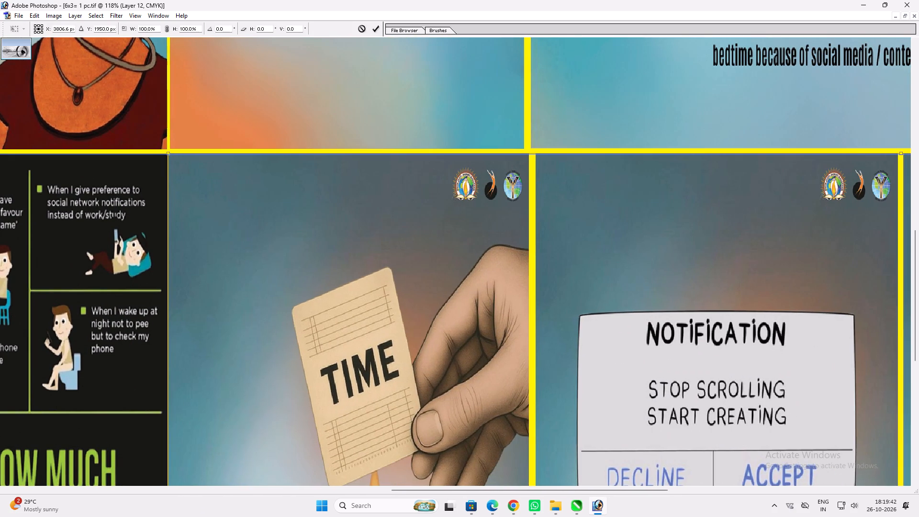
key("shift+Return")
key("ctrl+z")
Narrow only the TIME card panel slightly by pulling in its right edge to line up with the panel above.
key("v")
right_click(496, 182)
left_click(509, 185)
right_click_drag(497, 180, 508, 183, "ctrl+shift")
left_click_drag(508, 183, 514, 184, "ctrl+shift")
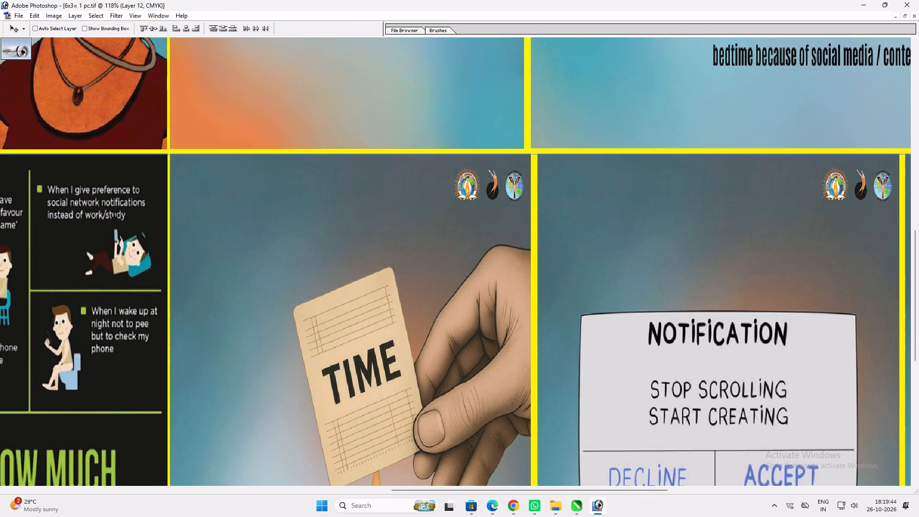
right_click(506, 178)
left_click(520, 181)
right_click(505, 180, "ctrl+shift")
left_click_drag(517, 183, 522, 185, "ctrl+shift")
key("ctrl+t")
left_click_drag(528, 179, 524, 178, "shift")
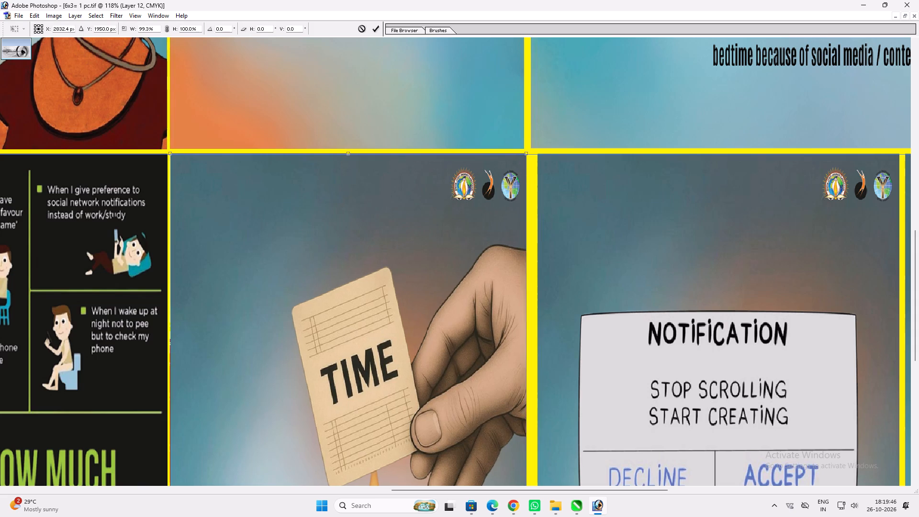
left_click_drag(524, 178, 523, 178, "shift")
key("Return")
key("v")
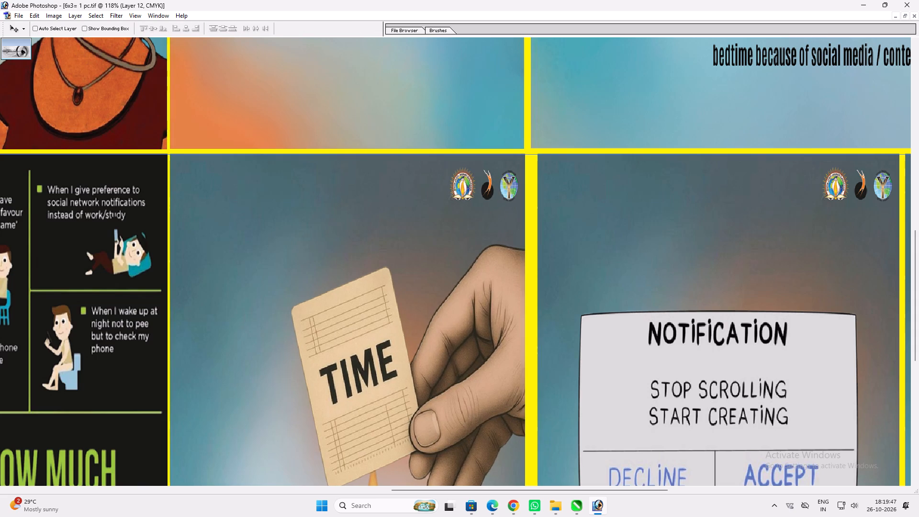
Move the NOTIFICATION panel and the panels beyond it left to reduce the yellow gap beside the TIME card panel.
left_click(569, 180, "ctrl")
left_click_drag(568, 180, 561, 181)
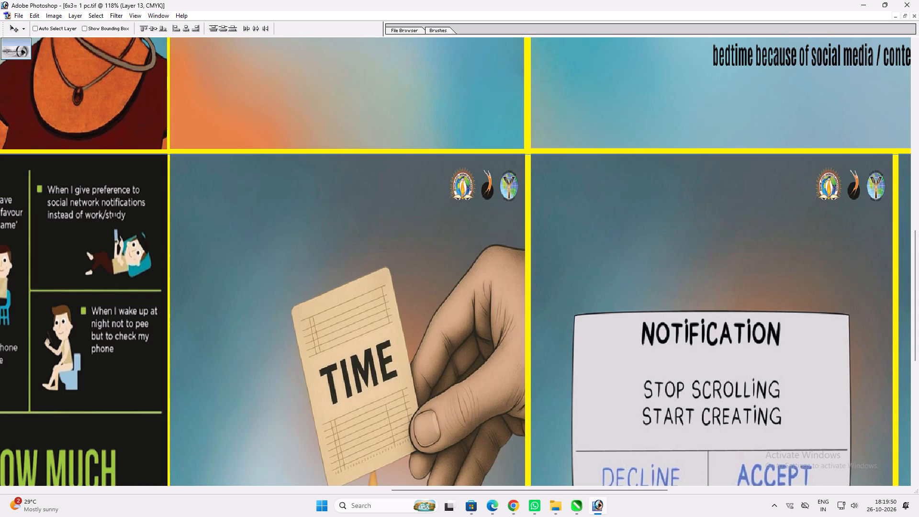
Look over the panels beyond the NOTIFICATION panel, and fit the whole 6x3 poster in view.
key("space")
key("space")
key("space")
key("space")
key("space")
key("space")
key("space")
key("space")
key("space")
key("space")
key("space")
key("space")
key("space")
key("space")
key("space")
key("space")
key("space")
key("space")
key("space")
key("space")
left_click_drag(666, 198, 391, 155)
left_click_drag(595, 183, 337, 209)
right_click(433, 215)
left_click_drag(449, 219, 464, 223)
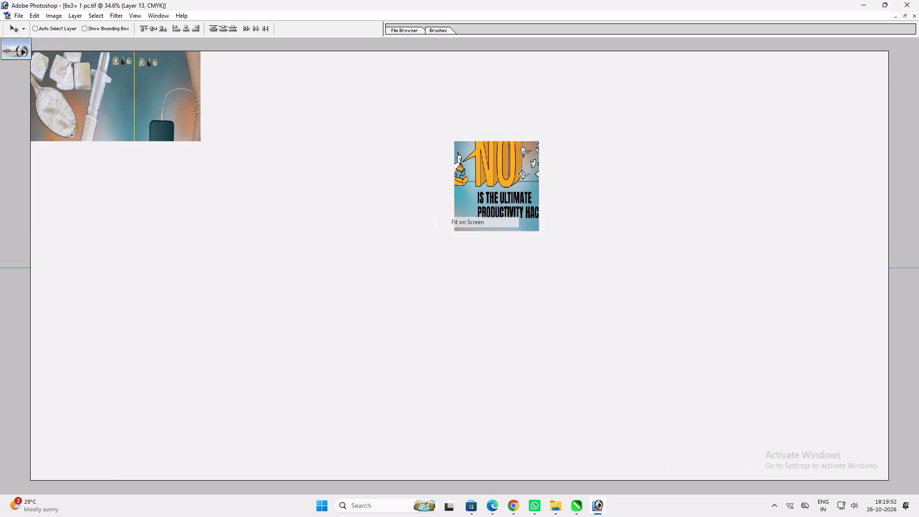
Examine the yellow gaps between the panels at the right end of the 6x3 poster.
key("v")
key("ctrl+plus")
key("space")
key("space")
key("space")
key("space")
key("space")
key("space")
key("space")
key("space")
key("space")
key("space")
key("space")
key("space")
key("space")
key("space")
key("space")
left_click_drag(606, 302, 303, 297)
key("space")
key("space")
key("space")
key("space")
key("space")
key("space")
key("space")
key("space")
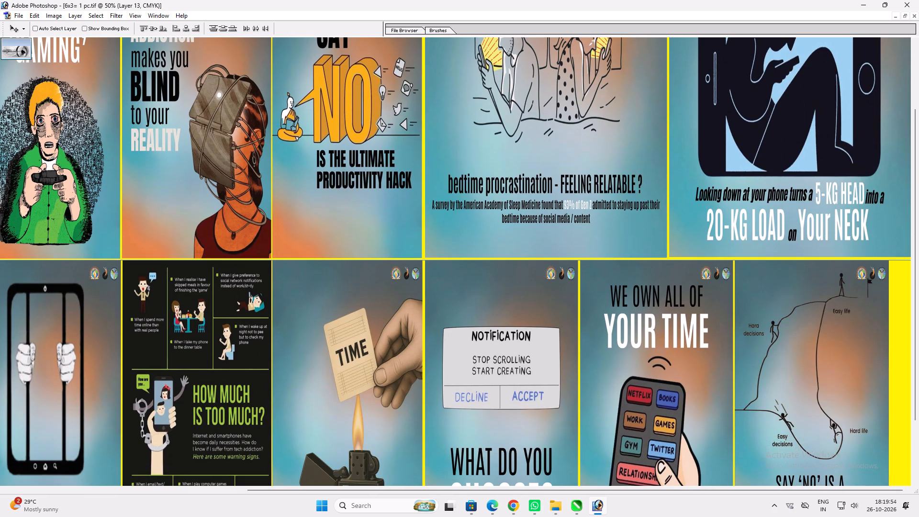
right_click(678, 315)
left_click_drag(693, 320, 699, 321)
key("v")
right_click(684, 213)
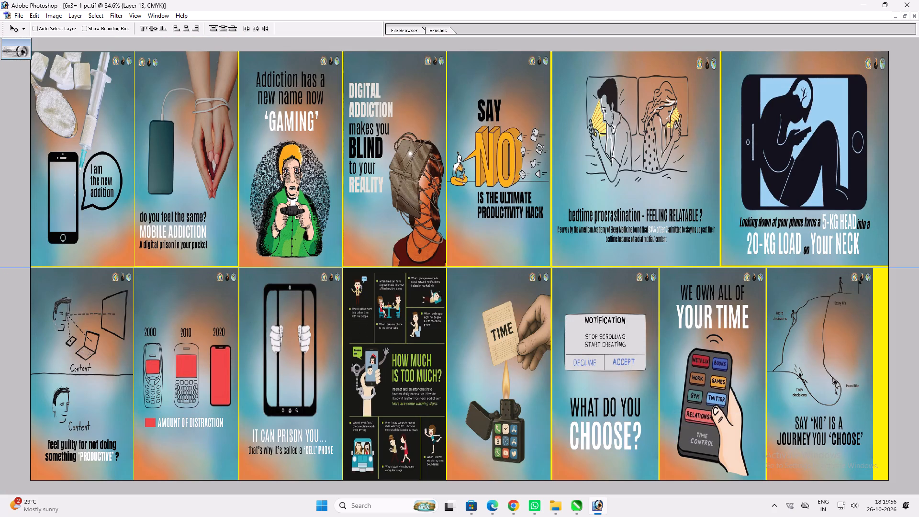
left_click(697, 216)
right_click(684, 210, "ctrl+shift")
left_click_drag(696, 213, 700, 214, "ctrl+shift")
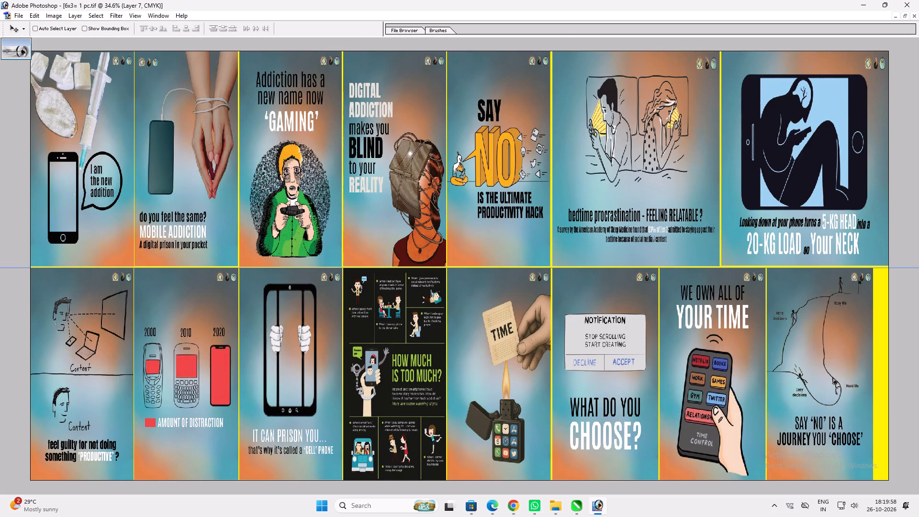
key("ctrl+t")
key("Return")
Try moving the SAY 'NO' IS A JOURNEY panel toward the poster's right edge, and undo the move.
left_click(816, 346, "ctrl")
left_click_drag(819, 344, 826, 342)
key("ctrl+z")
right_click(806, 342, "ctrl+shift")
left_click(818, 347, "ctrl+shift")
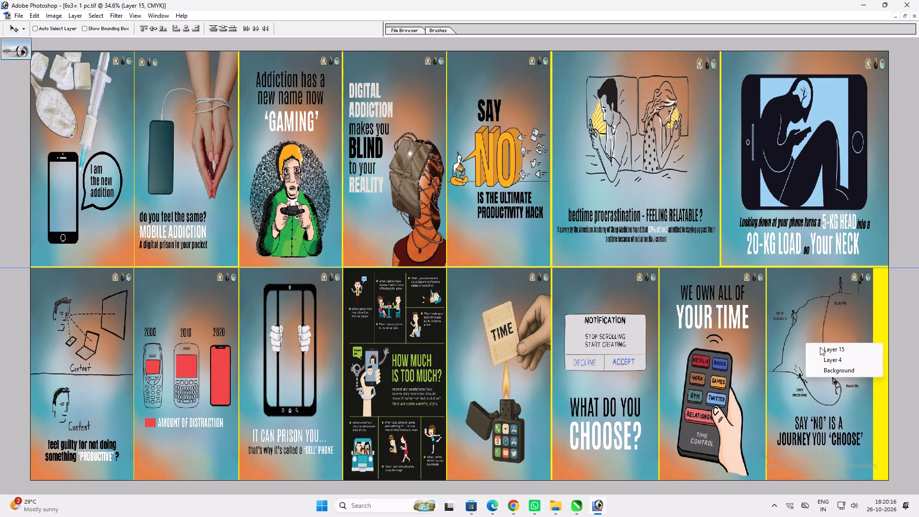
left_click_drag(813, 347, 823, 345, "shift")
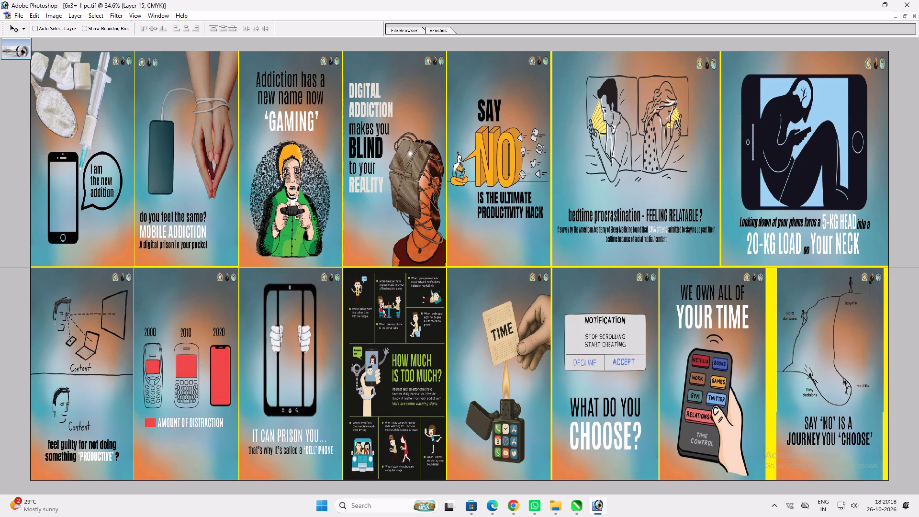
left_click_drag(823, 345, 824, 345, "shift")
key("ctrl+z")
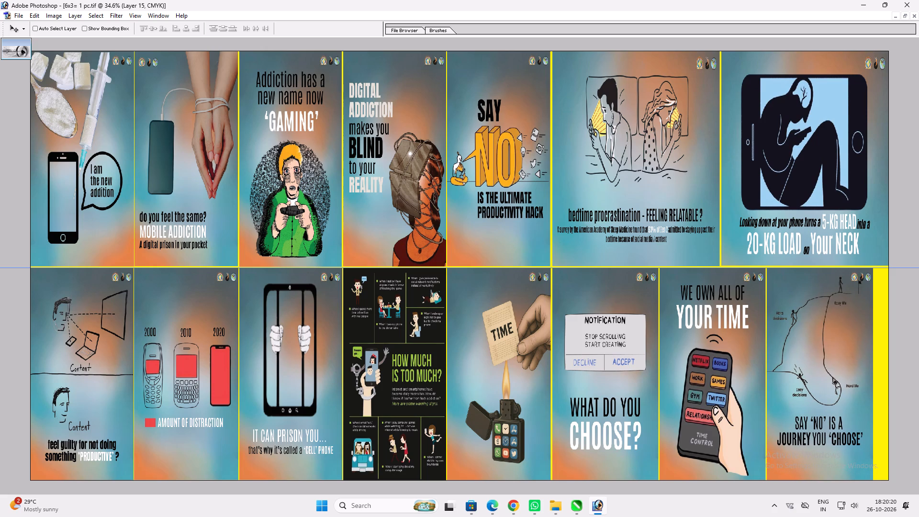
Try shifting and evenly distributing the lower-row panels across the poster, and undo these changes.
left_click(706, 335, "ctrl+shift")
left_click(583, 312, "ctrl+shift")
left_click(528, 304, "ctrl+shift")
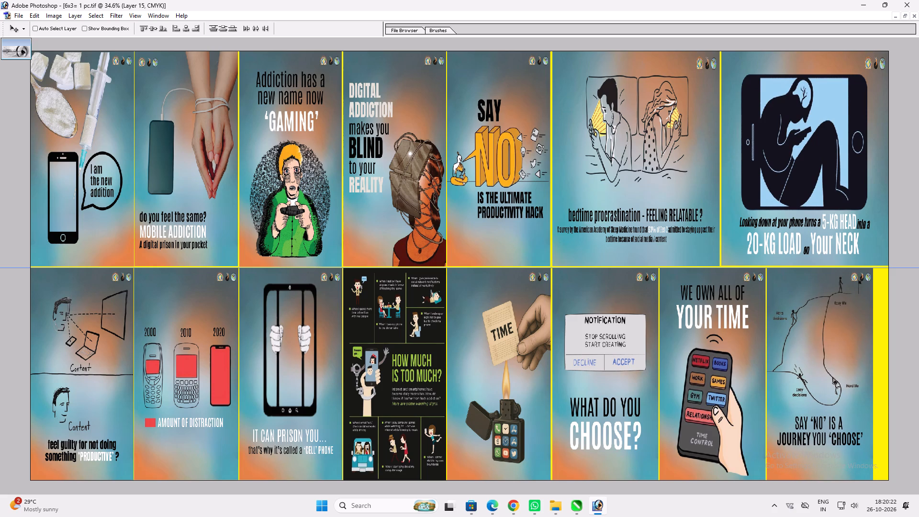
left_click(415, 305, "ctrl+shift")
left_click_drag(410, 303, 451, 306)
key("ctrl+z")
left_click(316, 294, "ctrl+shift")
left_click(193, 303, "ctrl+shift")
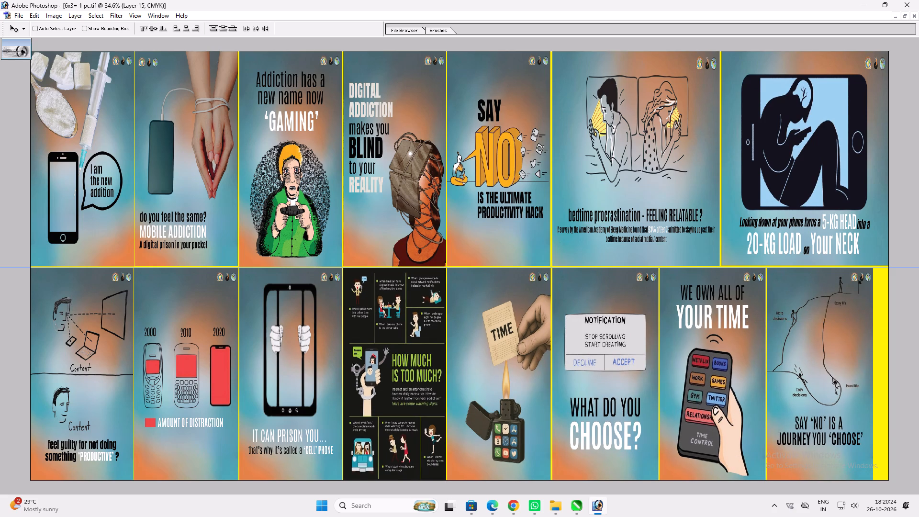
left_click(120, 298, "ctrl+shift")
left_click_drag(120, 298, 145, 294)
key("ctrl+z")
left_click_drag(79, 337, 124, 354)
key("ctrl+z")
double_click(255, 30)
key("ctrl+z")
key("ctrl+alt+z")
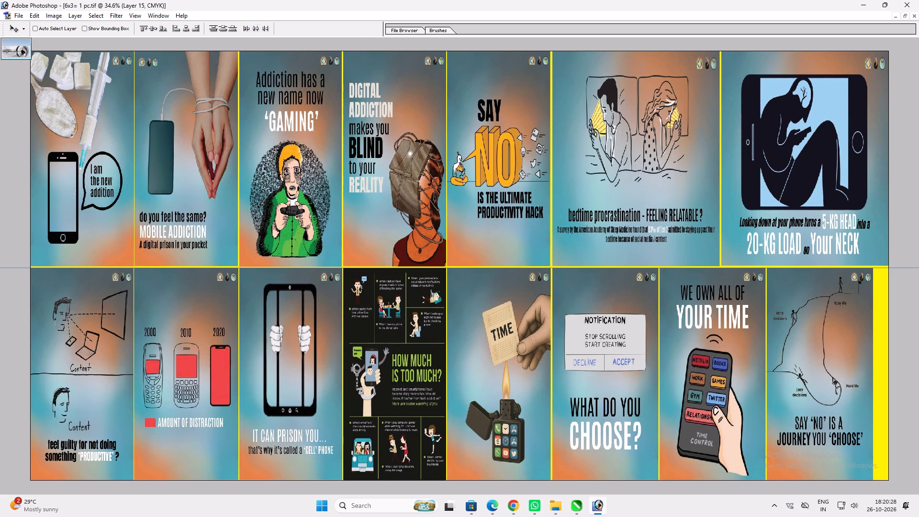
Stretch the NOTIFICATION, YOUR TIME and SAY 'NO' IS A JOURNEY panels together to reach the poster's right edge.
key("ctrl+t")
key("Return")
key("ctrl+t")
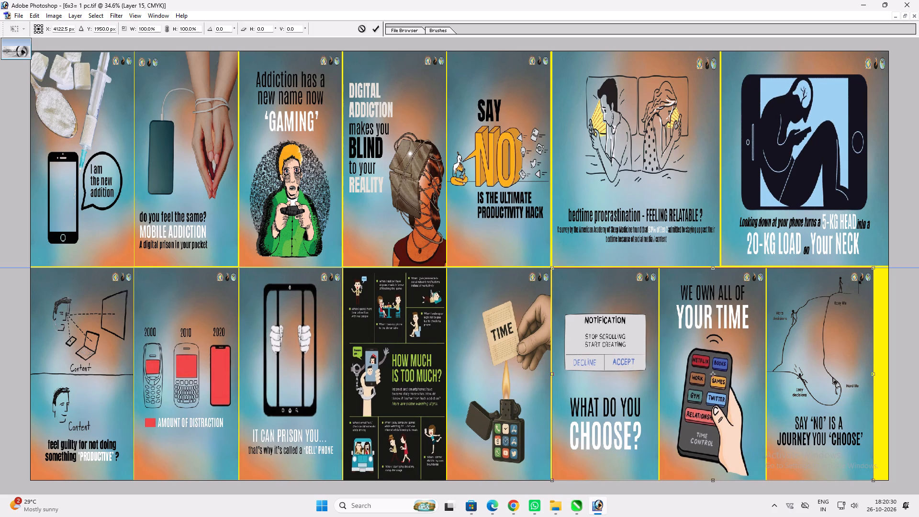
left_click_drag(871, 296, 878, 294, "shift")
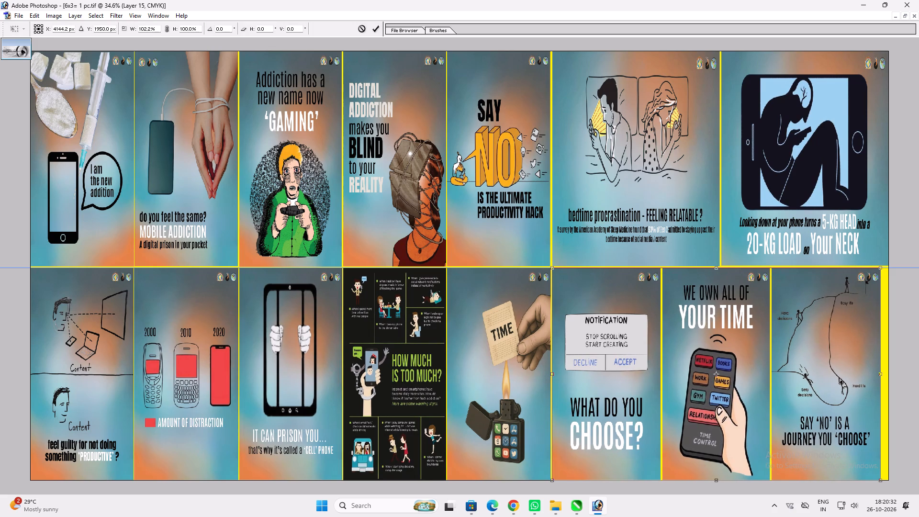
left_click_drag(878, 294, 883, 293, "shift")
key("shift+Return")
key("v")
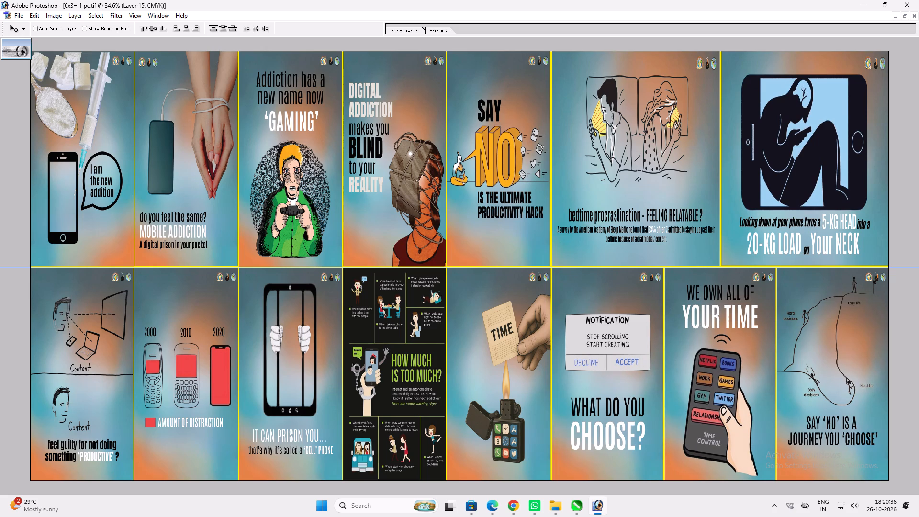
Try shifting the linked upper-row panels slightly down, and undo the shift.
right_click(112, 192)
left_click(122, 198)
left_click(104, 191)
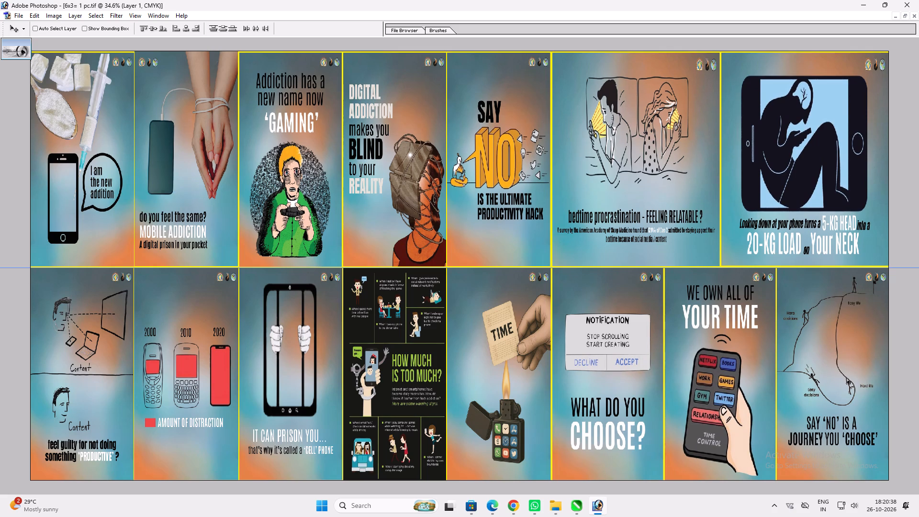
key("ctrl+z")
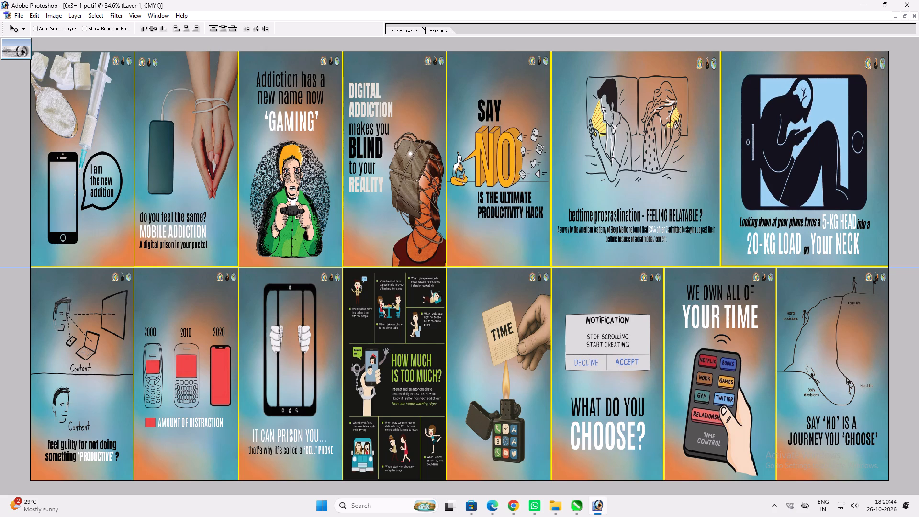
Widen the bedtime procrastination panel rightward until its edge lines up with the YOUR TIME panel below.
right_click(623, 237)
left_click(637, 243)
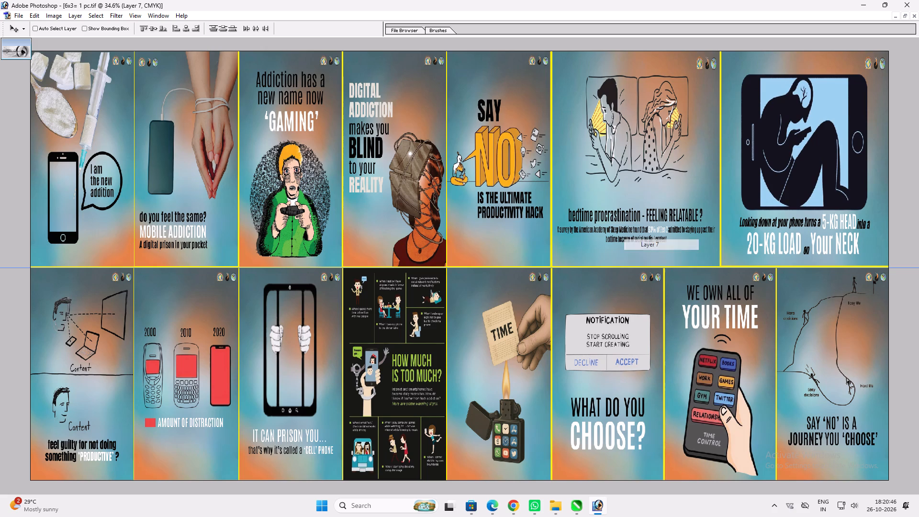
right_click(637, 236)
left_click(646, 240)
key("ctrl+t")
key("Return")
key("v")
right_click(703, 223, "ctrl+shift")
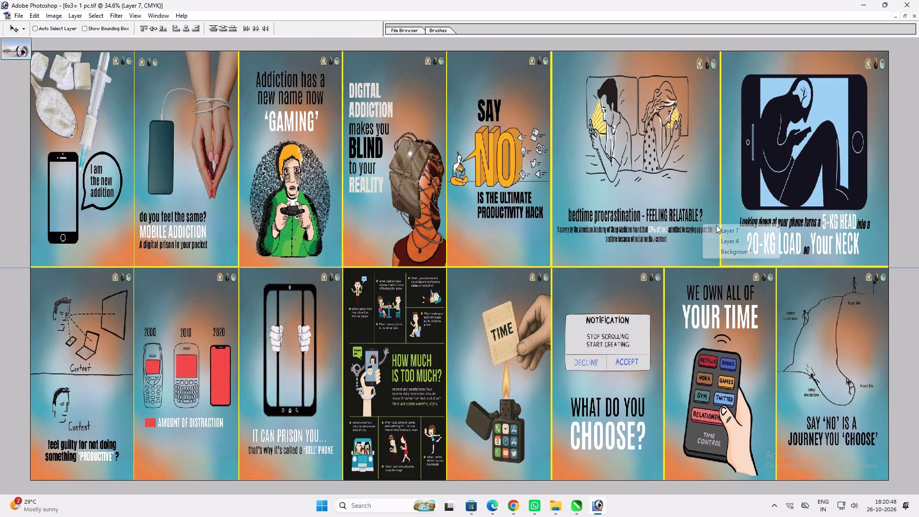
left_click(716, 225, "ctrl+shift")
key("ctrl+t")
left_click(725, 227)
key("ctrl+t")
left_click_drag(720, 225, 725, 223, "shift")
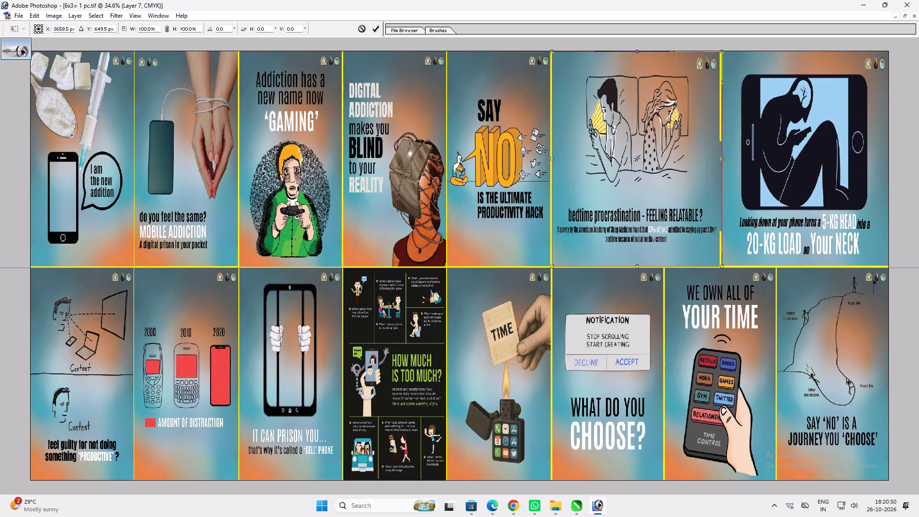
left_click_drag(725, 223, 774, 225, "shift")
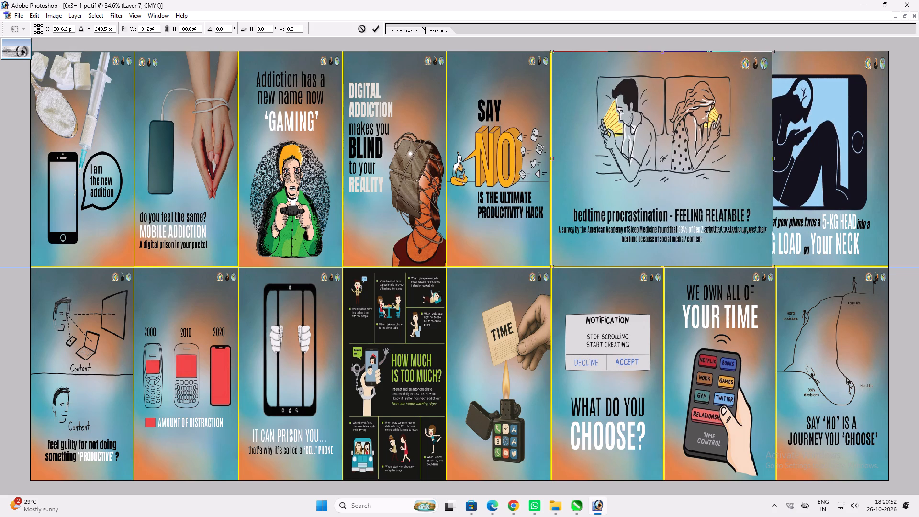
left_click_drag(774, 225, 775, 226, "shift")
key("shift+Return")
key("v")
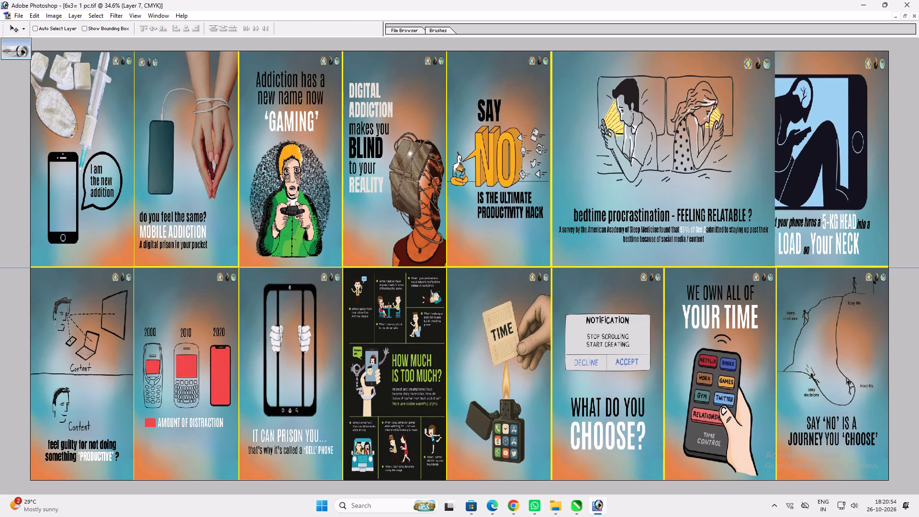
Narrow the 5-KG HEAD panel to about 67% width from its left edge, lining it up with the panel below.
left_click(793, 213, "ctrl")
key("ctrl+t")
key("Return")
key("v")
right_click(827, 173)
right_click(827, 173)
left_click(841, 177)
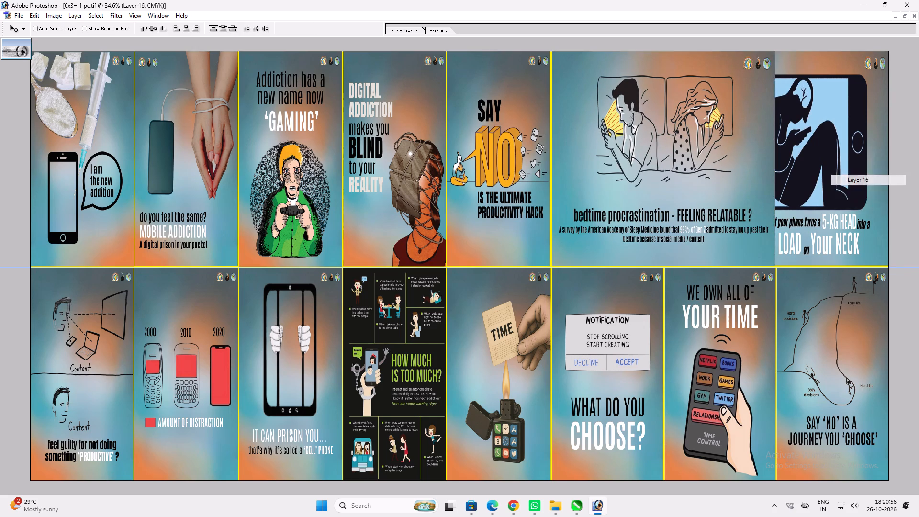
right_click_drag(825, 164, 833, 166, "ctrl+shift")
left_click(839, 168, "ctrl")
key("ctrl+t")
left_click_drag(720, 166, 777, 170, "shift")
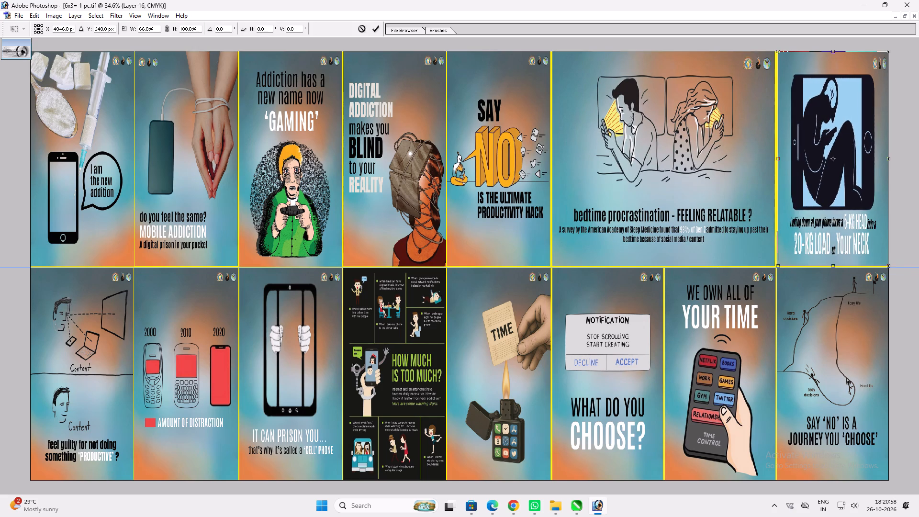
left_click_drag(777, 170, 776, 171, "shift")
key("Return")
Check the bedtime procrastination panel's right edge and nudge the 5-KG HEAD panel slightly left to refine the gap between them.
type("zz")
left_click_drag(746, 146, 830, 356)
key("v")
left_click(609, 227, "ctrl")
key("ctrl+t")
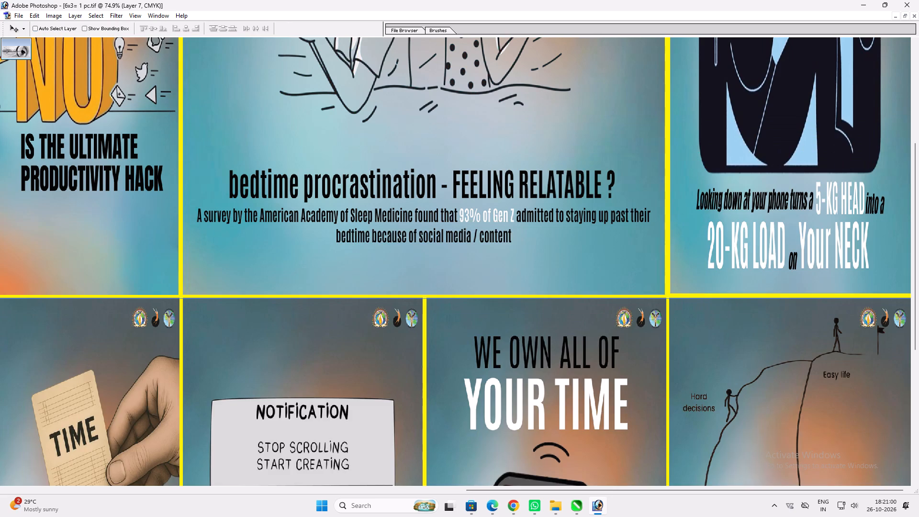
left_click(662, 240, "shift")
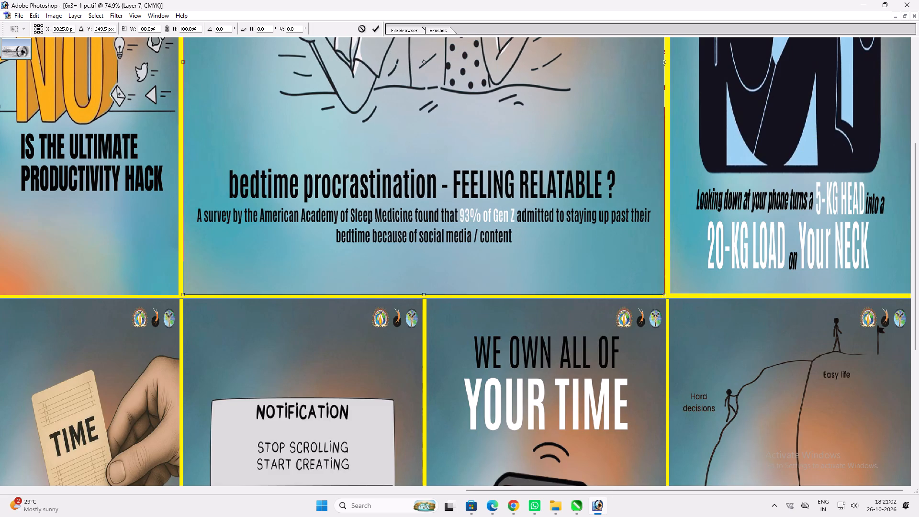
key("shift+Return")
key("v")
left_click(728, 272, "ctrl")
key("ctrl+t")
left_click(670, 273)
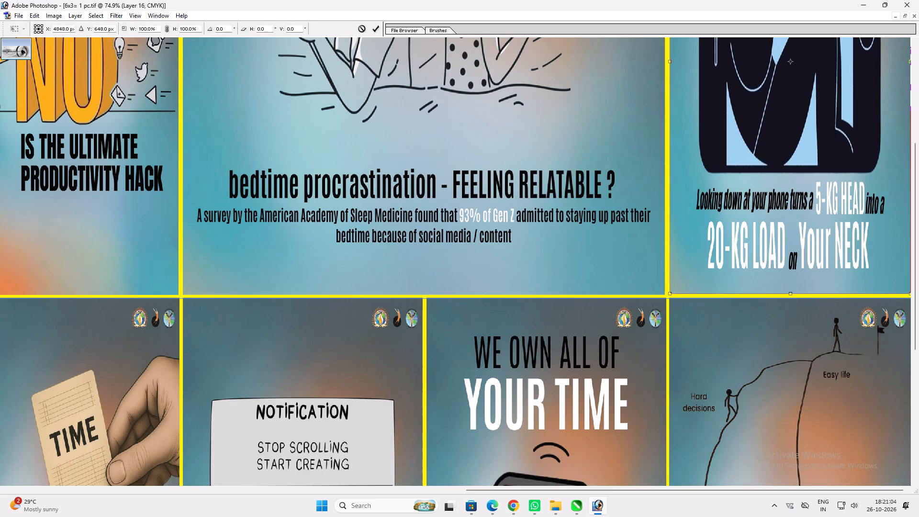
key("Return")
key("Left")
key("space")
key("space")
key("space")
right_click(668, 271)
left_click(677, 277)
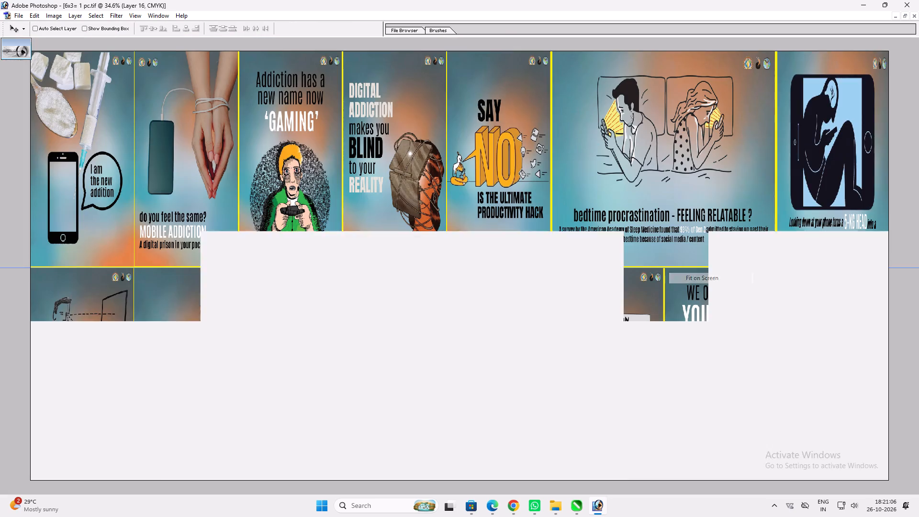
Hide the guide line across the poster.
key("ctrl+g")
key("ctrl+g")
key("ctrl+z")
key("ctrl+h")
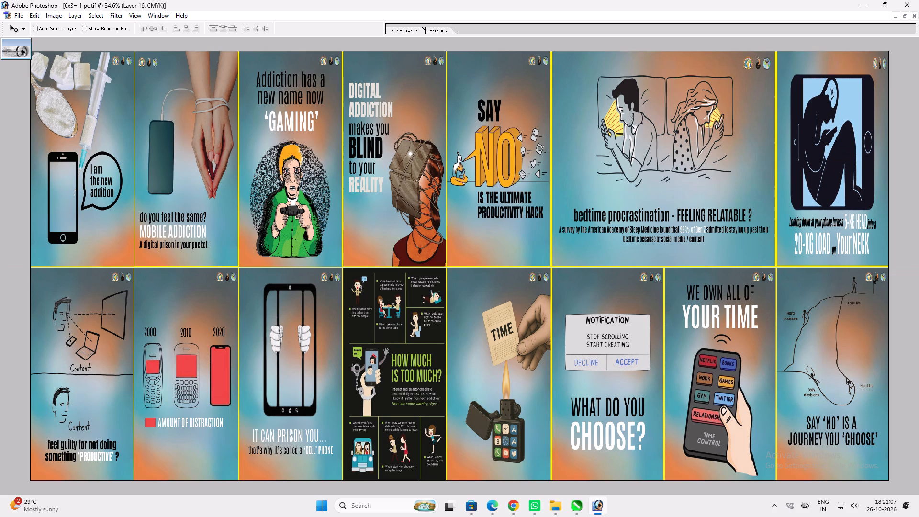
Save the 6x3 poster file.
key("ctrl+s")
key("ctrl+s")
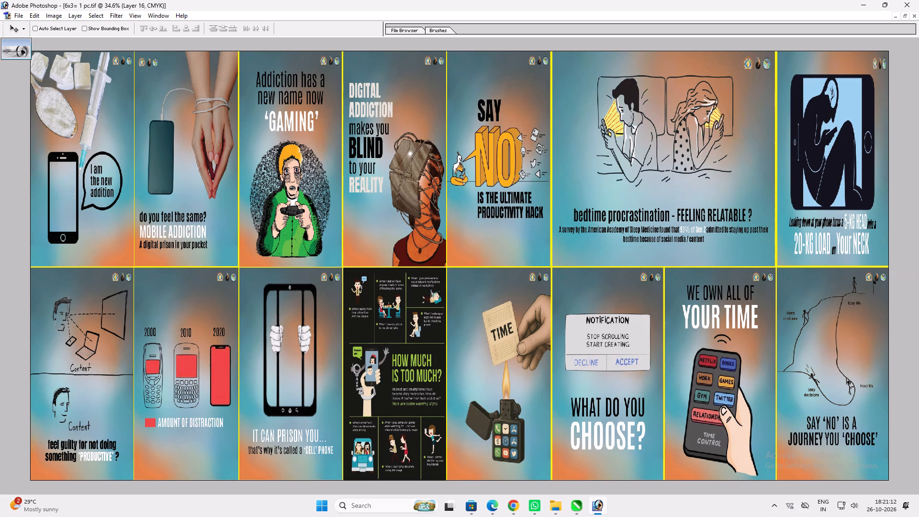
Show the whole poster slightly smaller and start a screen capture of it.
scroll(639, 265, "up", 1)
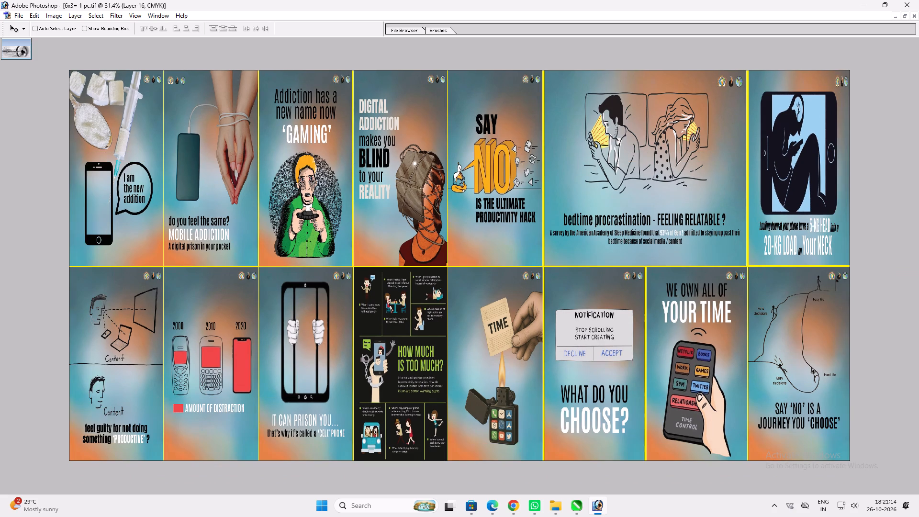
key("Print")
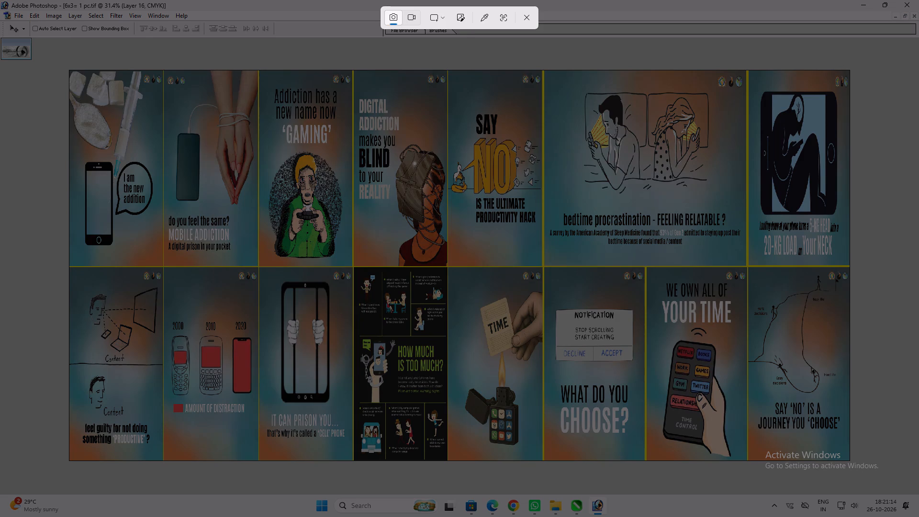
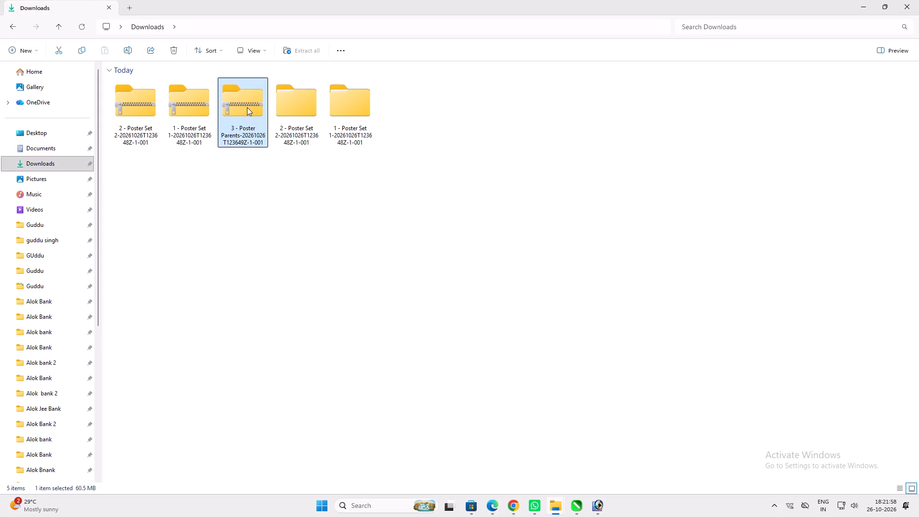
Extract the 3 - Poster Parents zip archive into its own folder in Downloads.
right_click(247, 107)
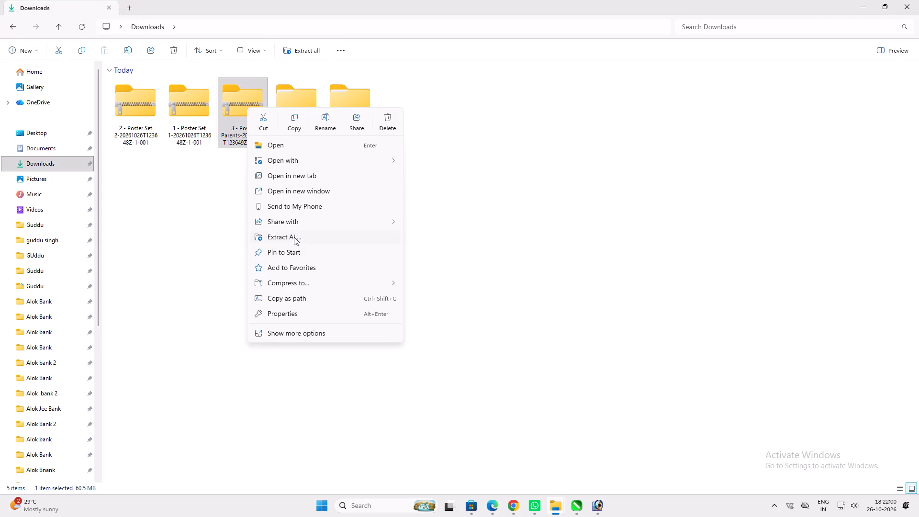
left_click(294, 237)
left_click(535, 345)
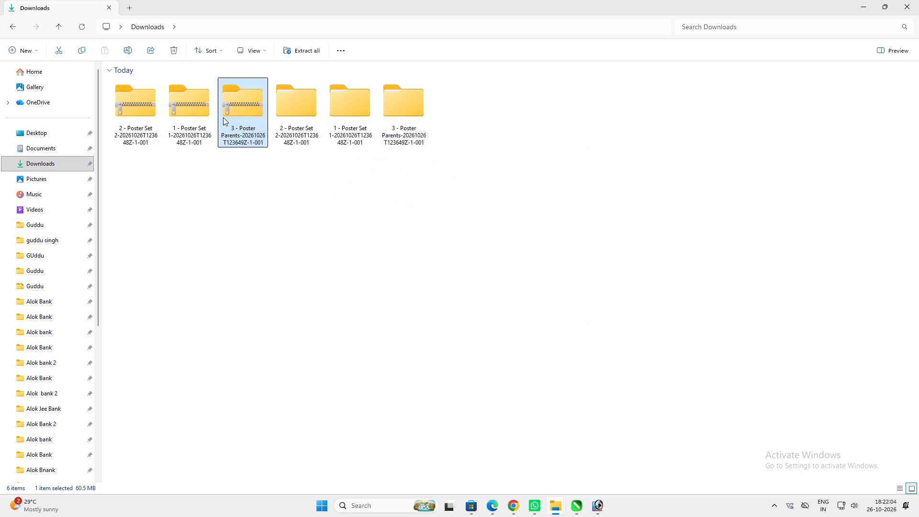
Move all images from the extracted 3 - Poster Parents folder into a newly created folder in Downloads.
double_click(383, 121)
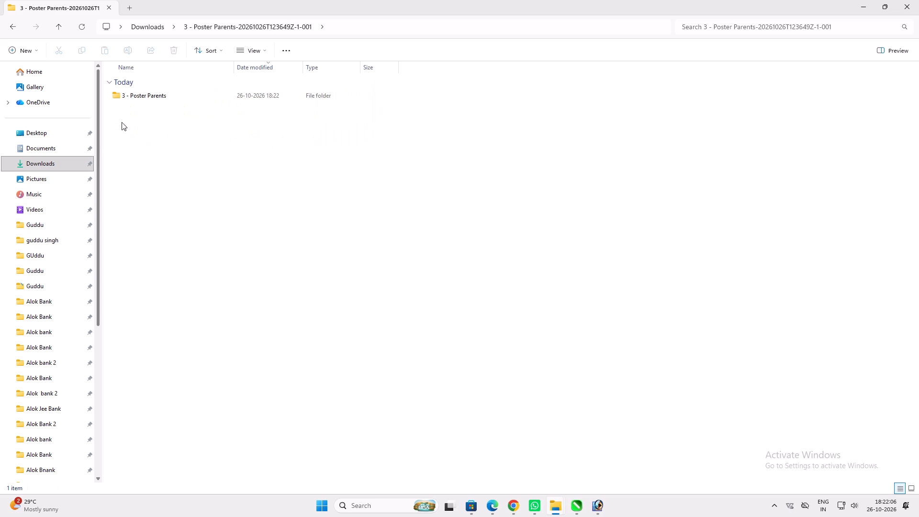
double_click(142, 100)
left_click(140, 99)
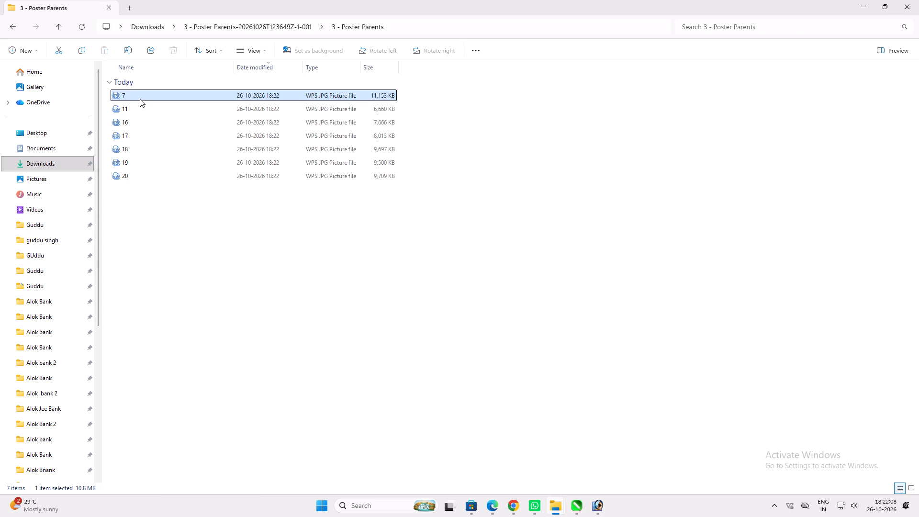
key("ctrl+a")
key("ctrl+x")
left_click(52, 163)
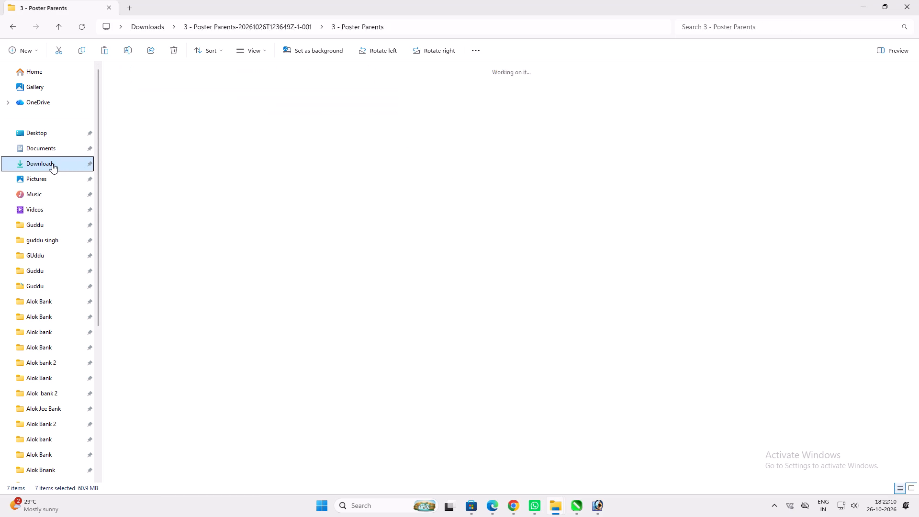
right_click(250, 161)
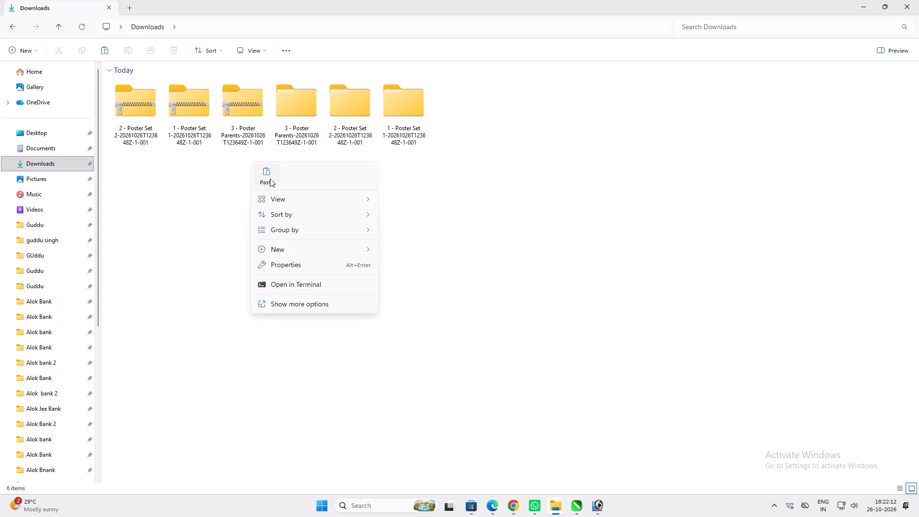
left_click(284, 254)
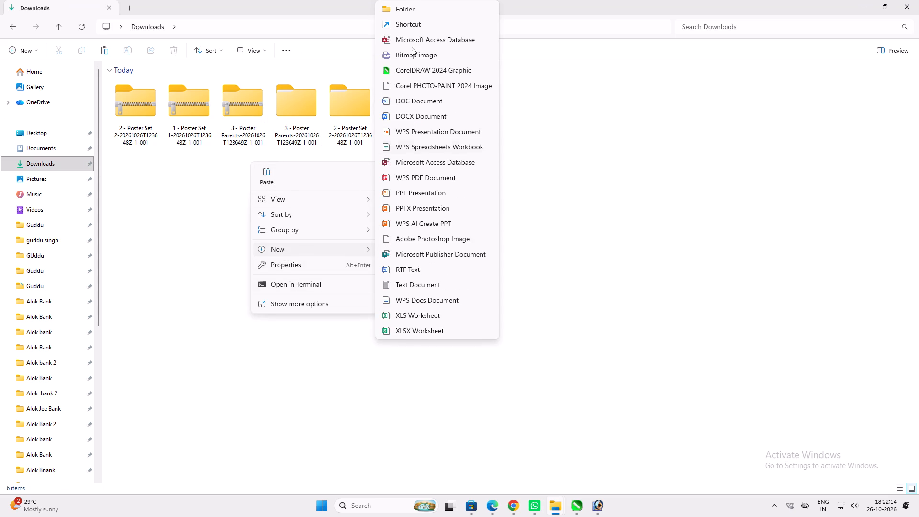
left_click(413, 6)
double_click(464, 96)
left_click(458, 149)
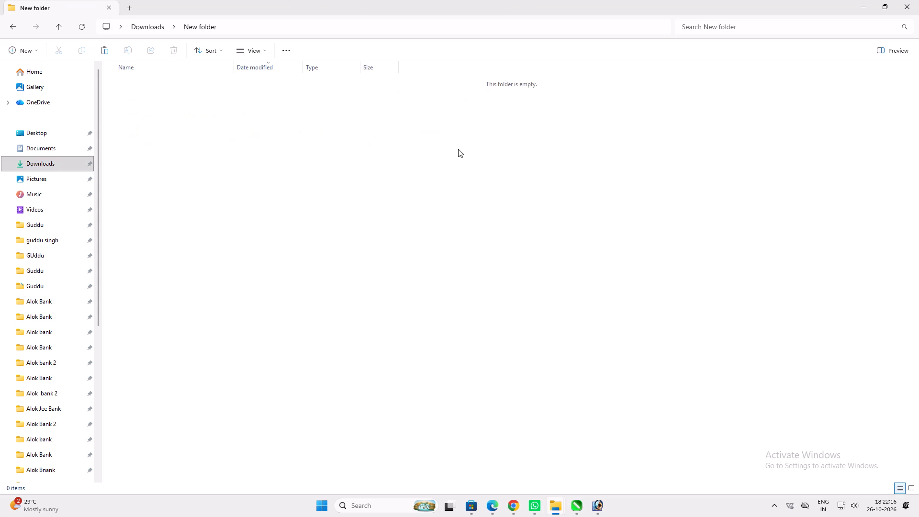
key("ctrl+v")
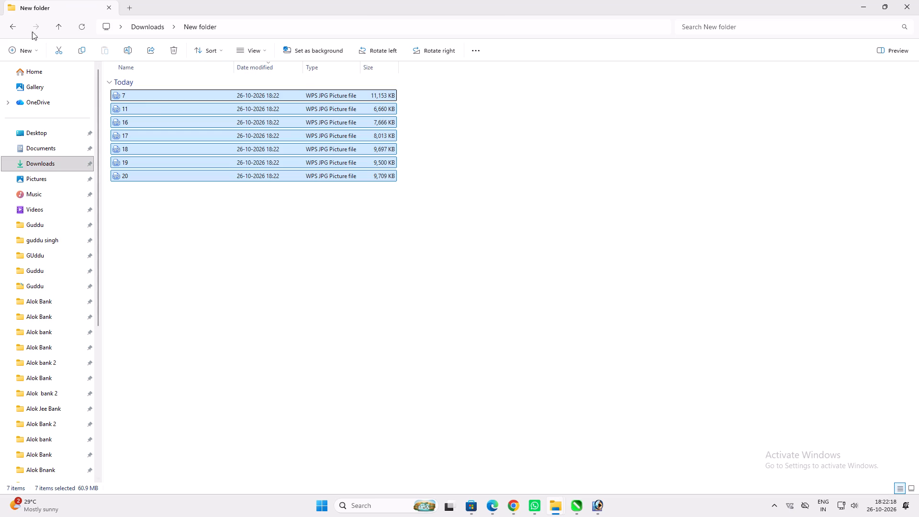
Move all images from the extracted 2 - Poster Set 2 folder into New folder in Downloads.
left_click(19, 27)
left_click(377, 105)
double_click(413, 110)
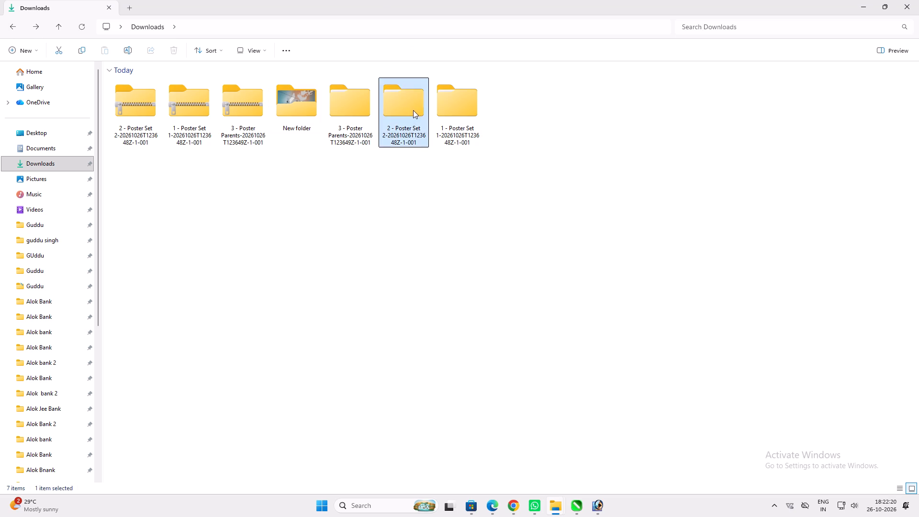
double_click(130, 95)
key("ctrl+a")
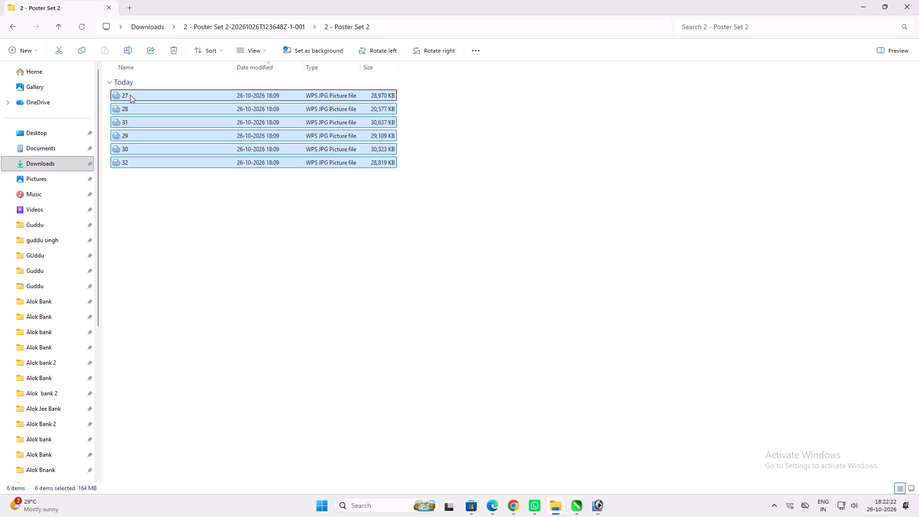
key("ctrl+x")
left_click(67, 164)
left_click(458, 126)
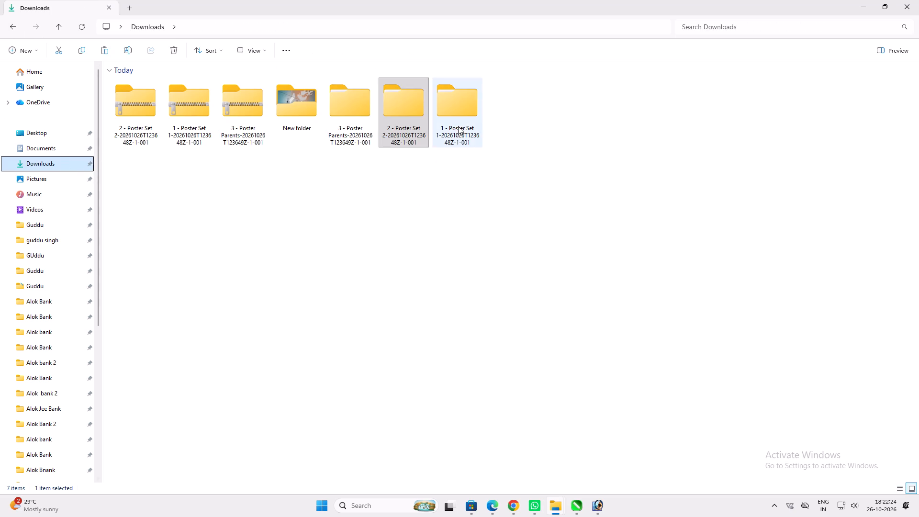
double_click(299, 113)
left_click(327, 152)
key("ctrl+v")
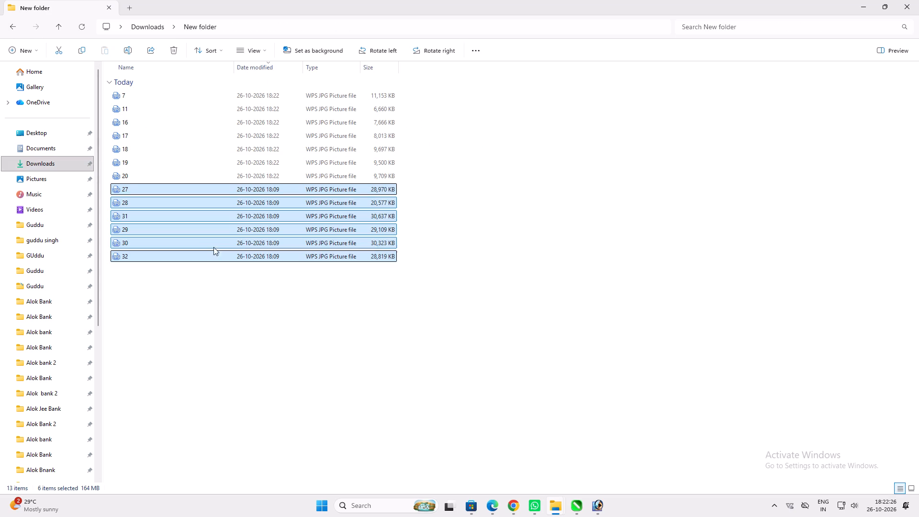
Move all images from the extracted 1 - Poster Set 1 folder into New folder in Downloads.
left_click(55, 166)
double_click(437, 107)
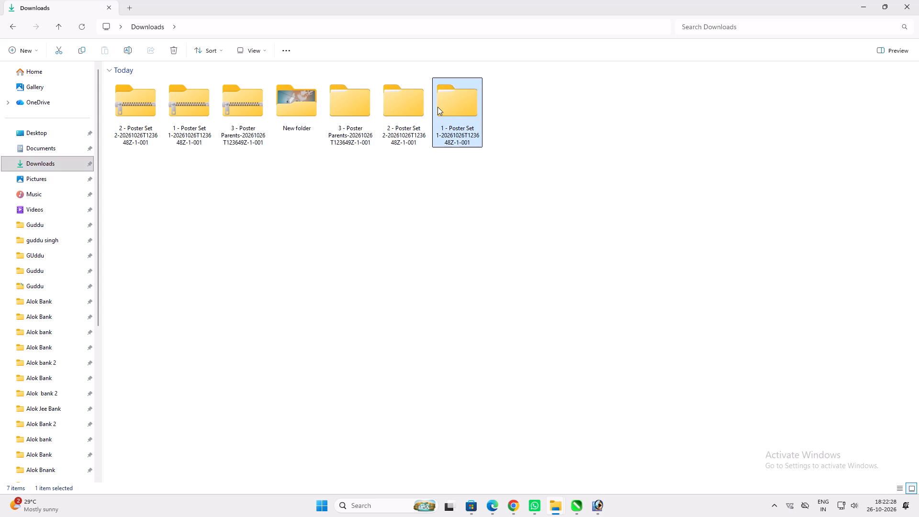
double_click(174, 96)
key("ctrl+a")
key("ctrl+x")
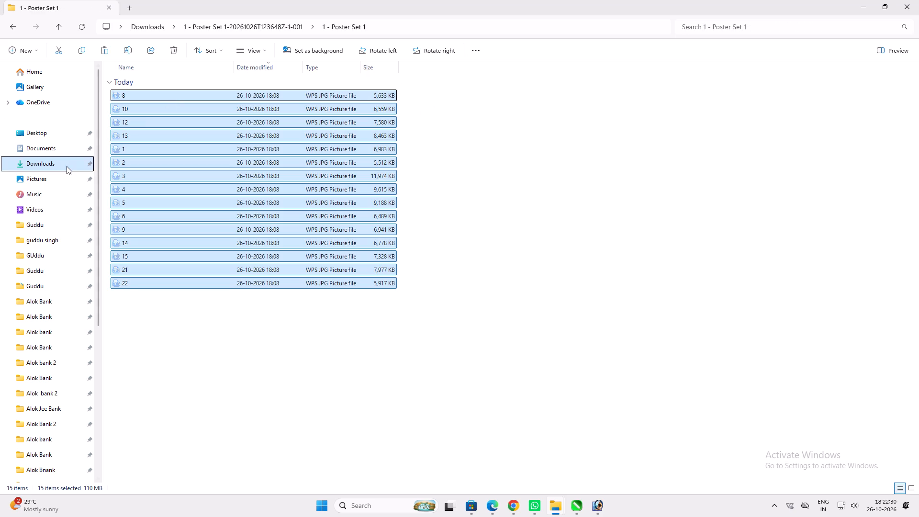
left_click(67, 166)
double_click(299, 105)
left_click(335, 155)
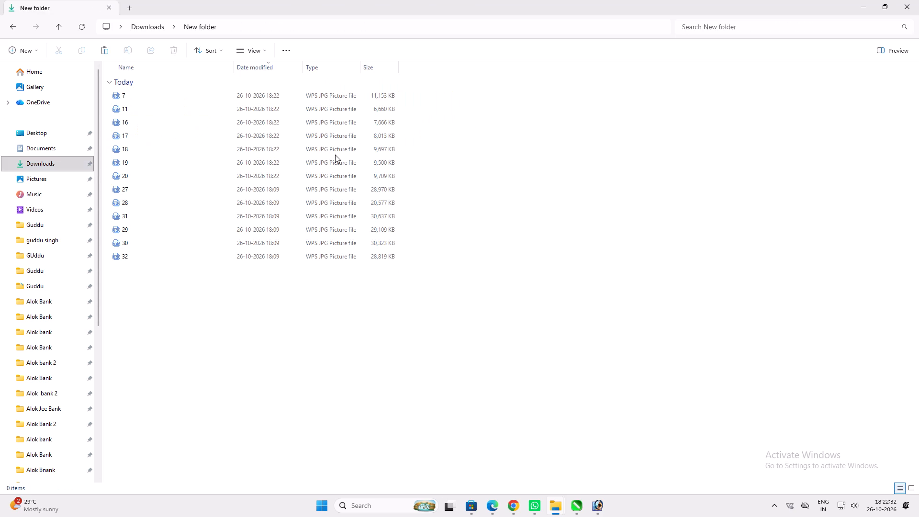
key("ctrl+v")
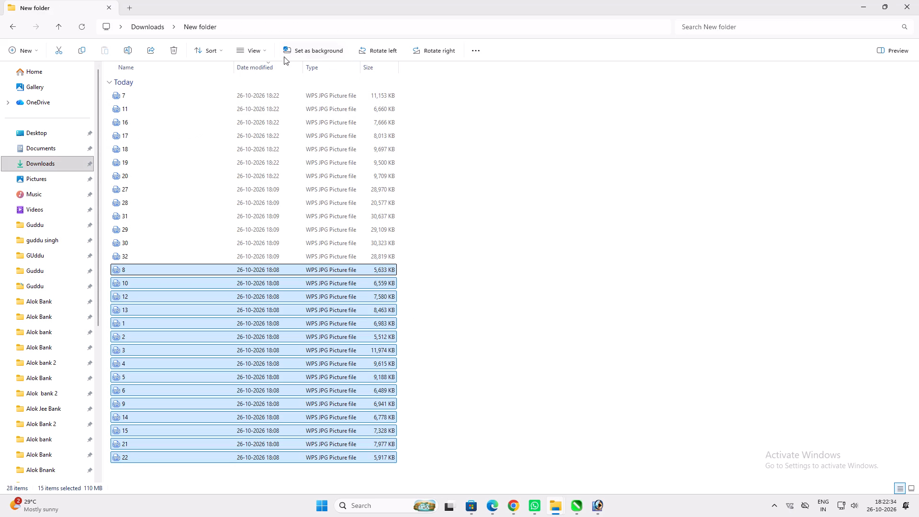
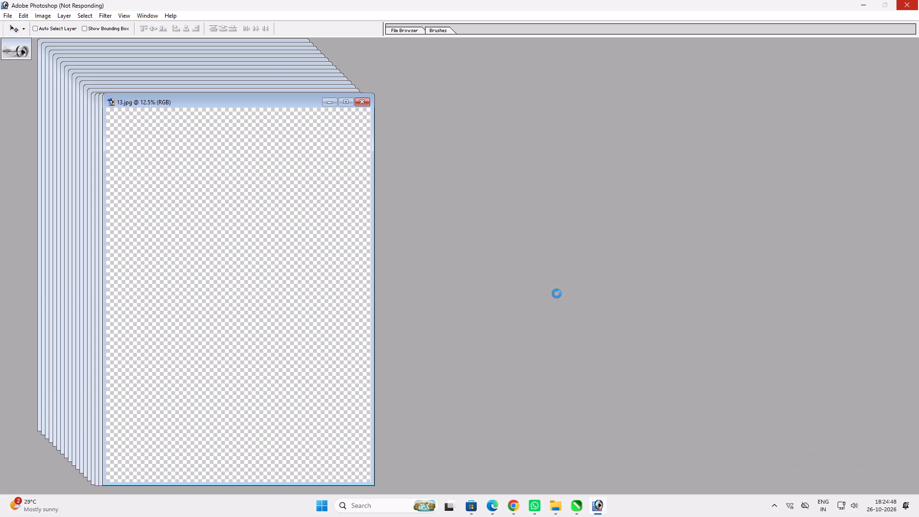
Create a new CMYK document 3.2 by 2.2 inches at 300 pixels per inch.
left_click(512, 500)
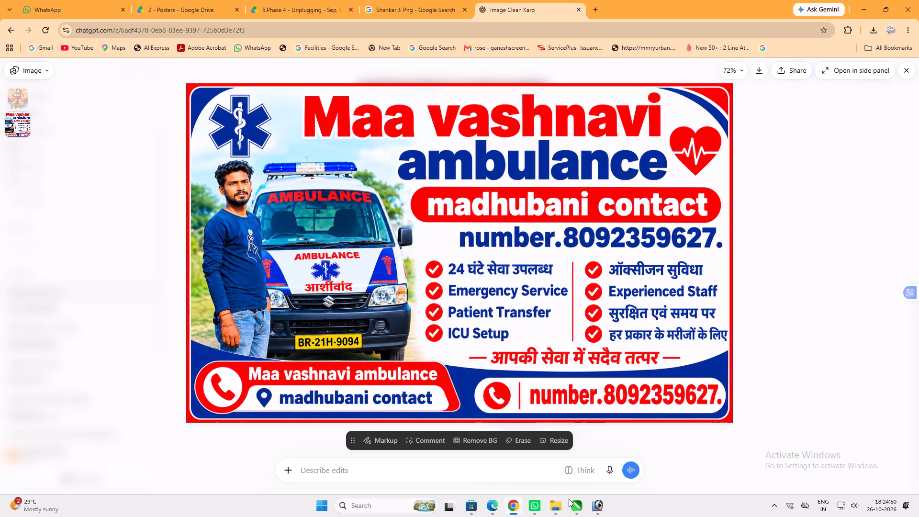
left_click(592, 501)
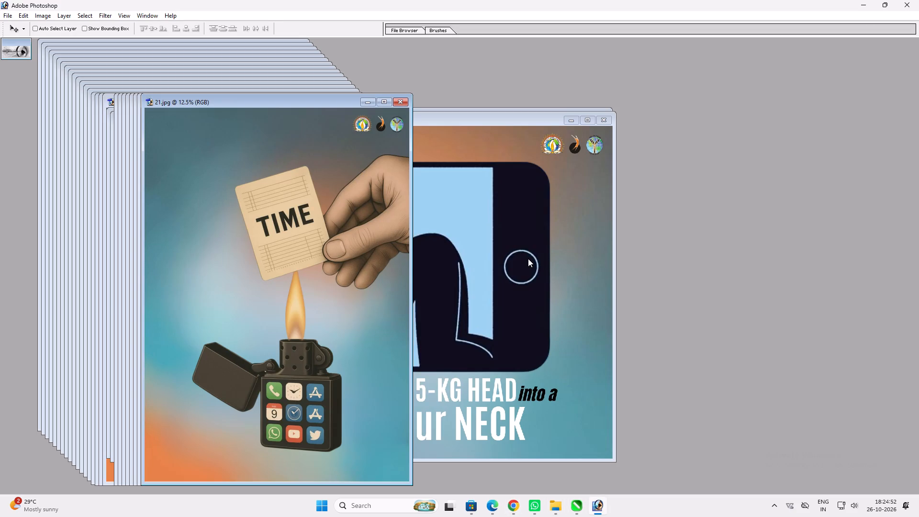
key("ctrl+n")
key("Tab")
key("Tab")
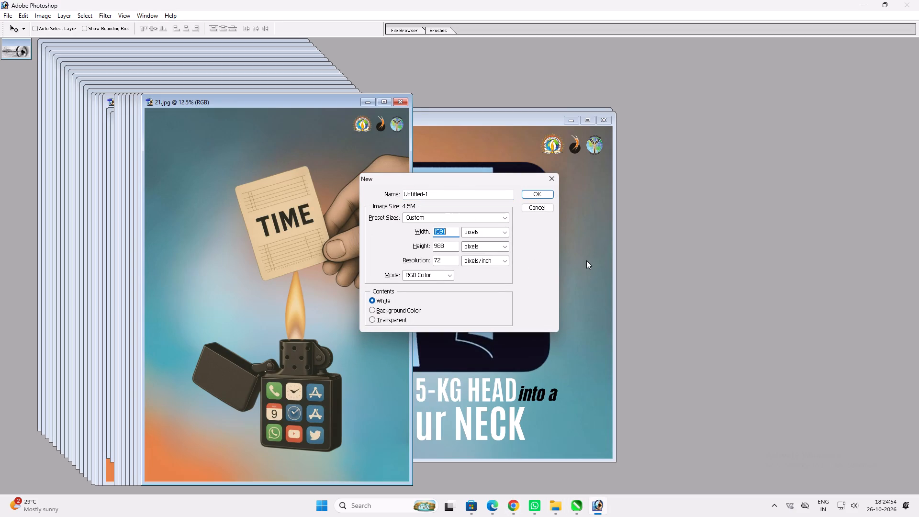
type("3.2")
key("Tab")
key("Down")
key("Tab")
type("2.2")
key("Tab")
key("Down")
key("Tab")
type("300")
key("Tab")
key("Tab")
key("Right")
key("Return")
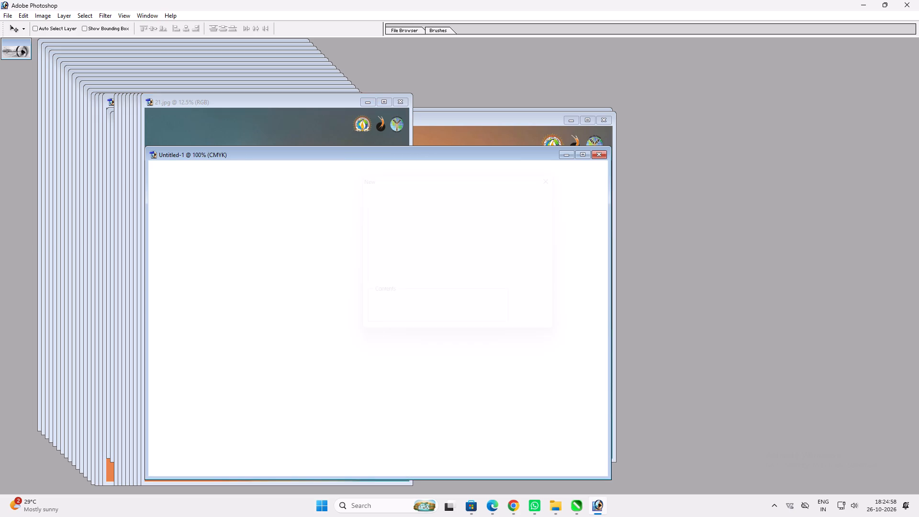
Paste the Maa Vashnavi ambulance artwork and scale it down to fill the whole canvas.
key("ctrl+v")
left_click(586, 159, "ctrl")
scroll(568, 224, "up", 2)
key("ctrl+t")
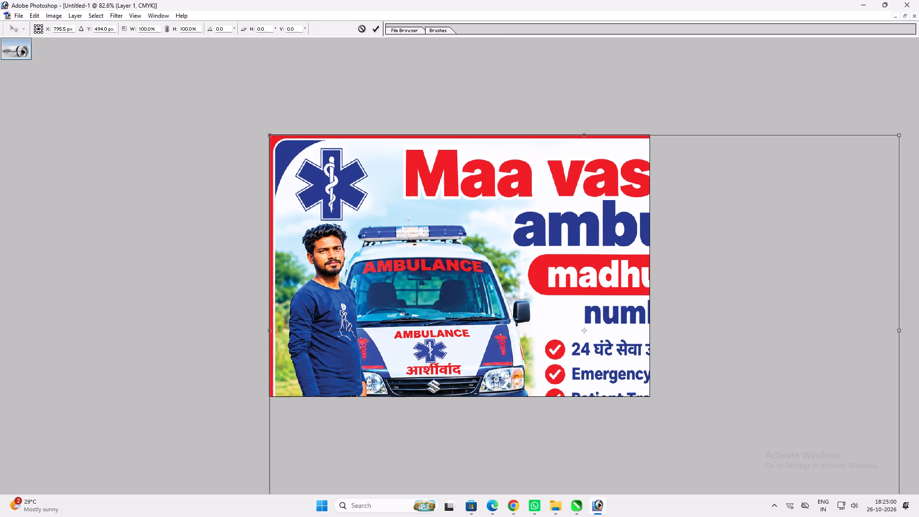
scroll(740, 426, "up", 1, "shift")
left_click_drag(813, 479, 730, 411, "shift")
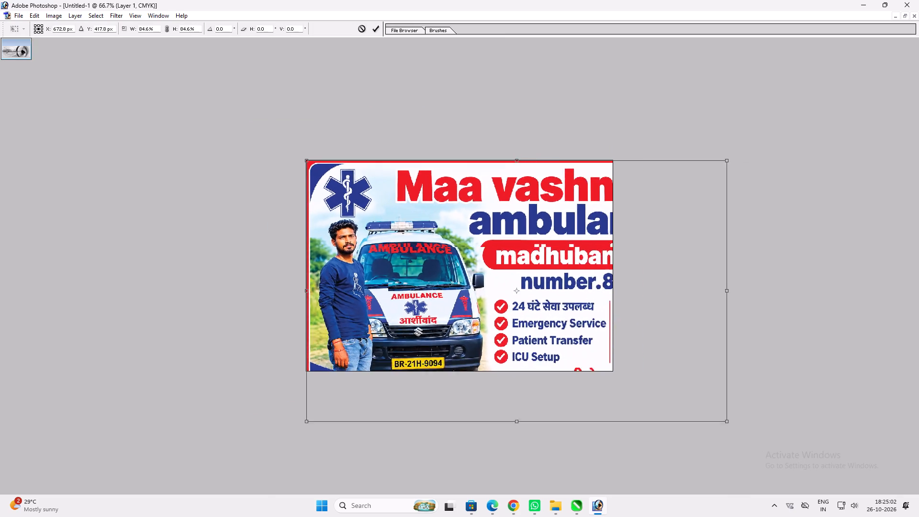
left_click_drag(730, 411, 656, 359, "shift")
left_click_drag(648, 346, 618, 339, "shift")
key("Return")
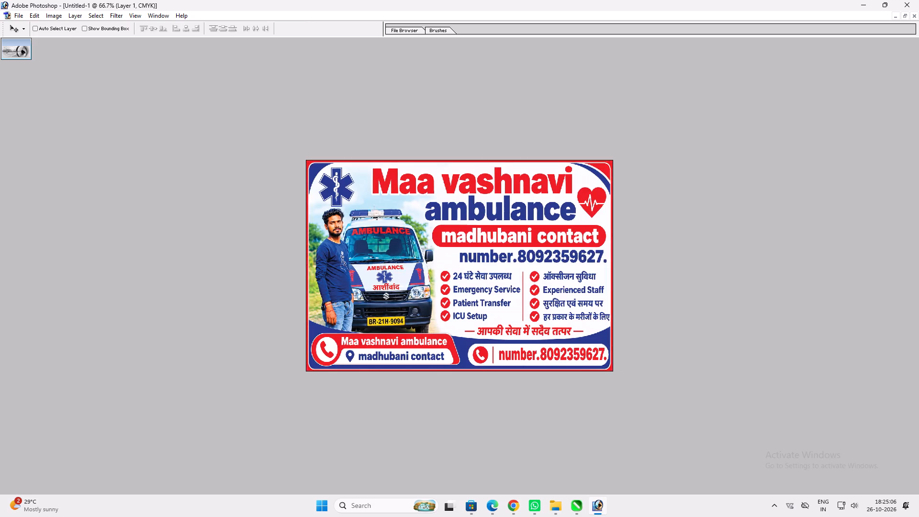
key("ctrl+0")
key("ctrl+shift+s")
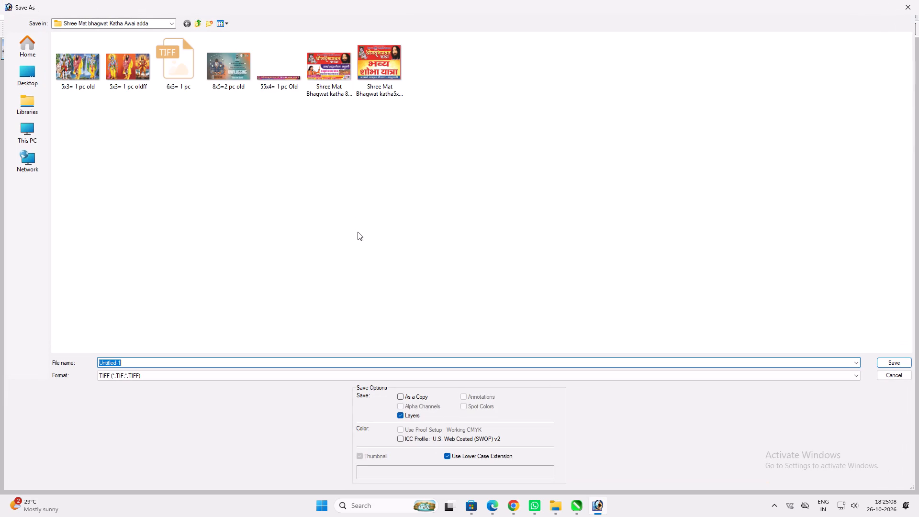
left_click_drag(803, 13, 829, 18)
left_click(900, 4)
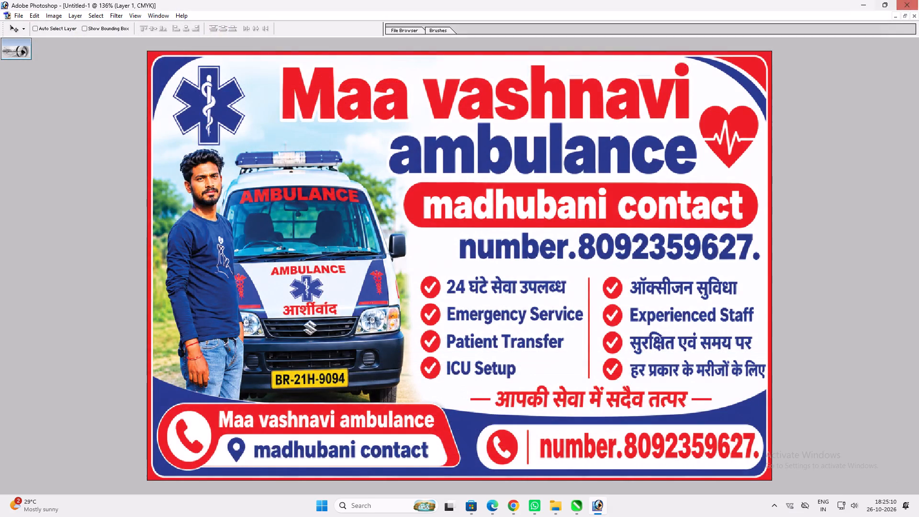
Save the card as a layered TIFF named maa Vashnavi V card 500 pc in the 26.10.2026 folder.
key("ctrl+shift+s")
left_click(197, 21)
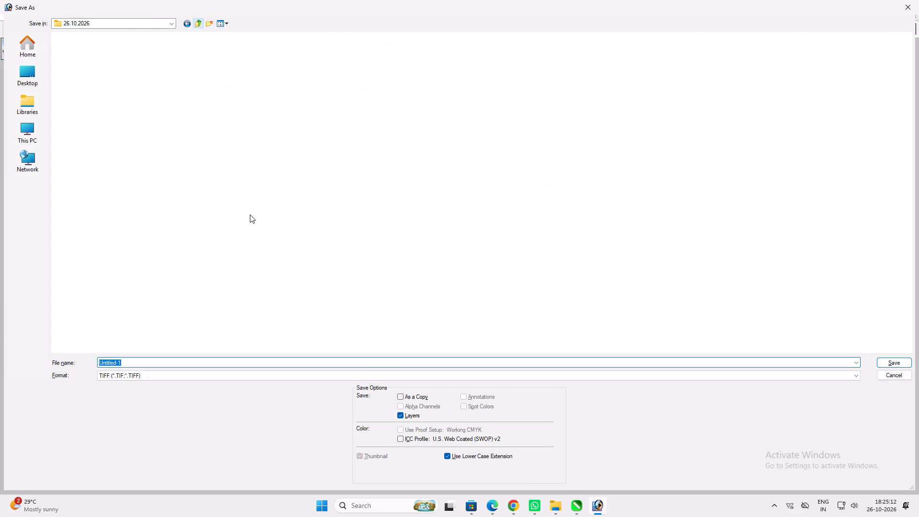
type("maa Vasi")
key("BackSpace")
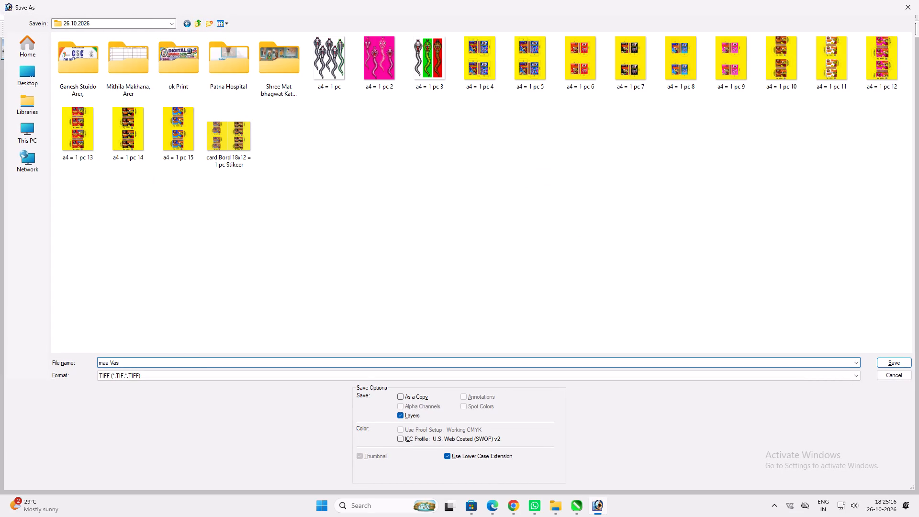
type("hnavi V card")
key("space")
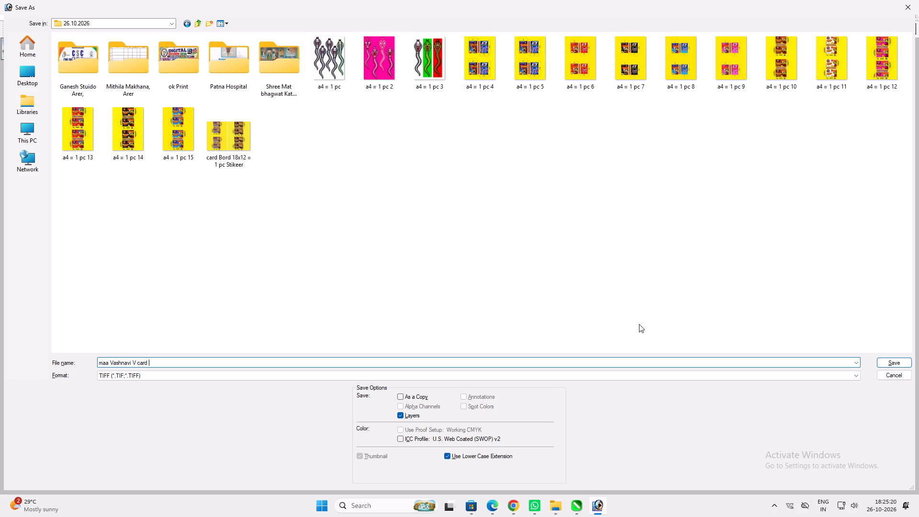
key("5")
key("0")
key("0")
key("space")
type("pc")
key("space")
key("Return")
key("Return")
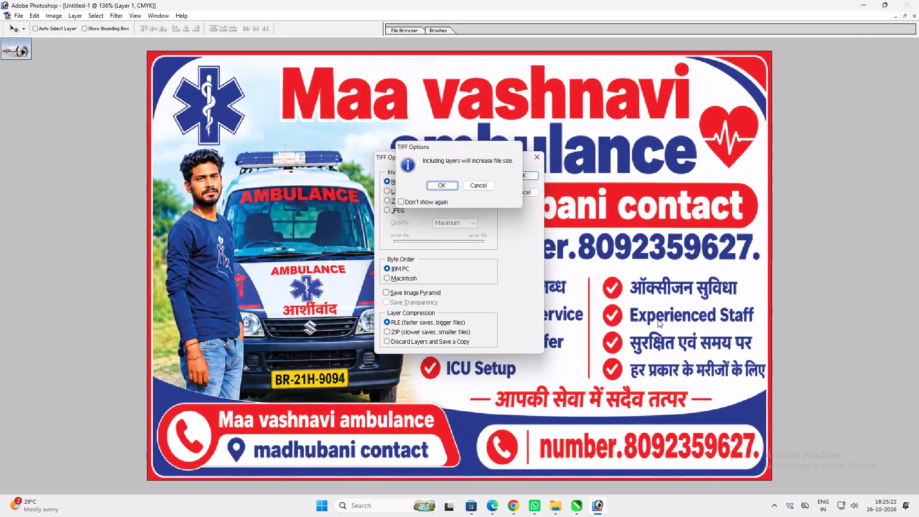
key("ctrl+Return")
Close the saved card document and every open poster image.
key("ctrl+w")
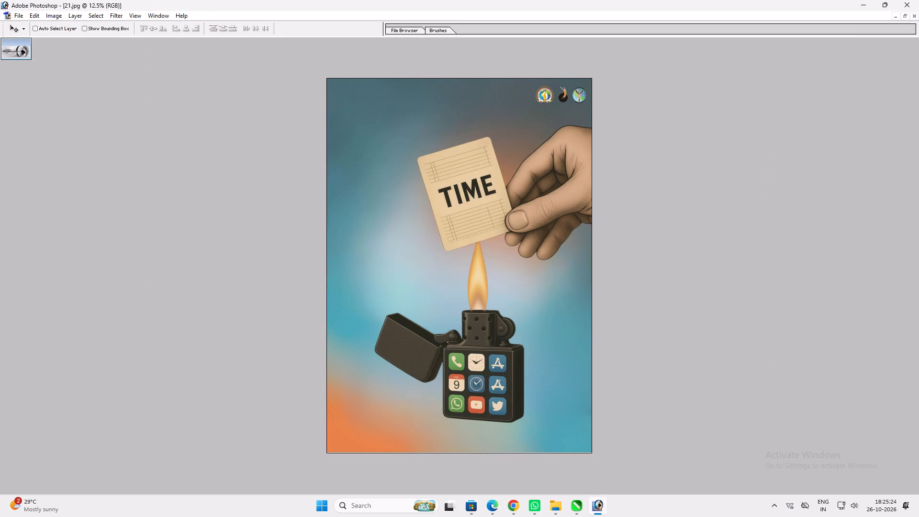
key("ctrl+w")
key("ctrl+w")
key("ctrl+w")
key("ctrl+w")
key("ctrl+w")
key("ctrl+w")
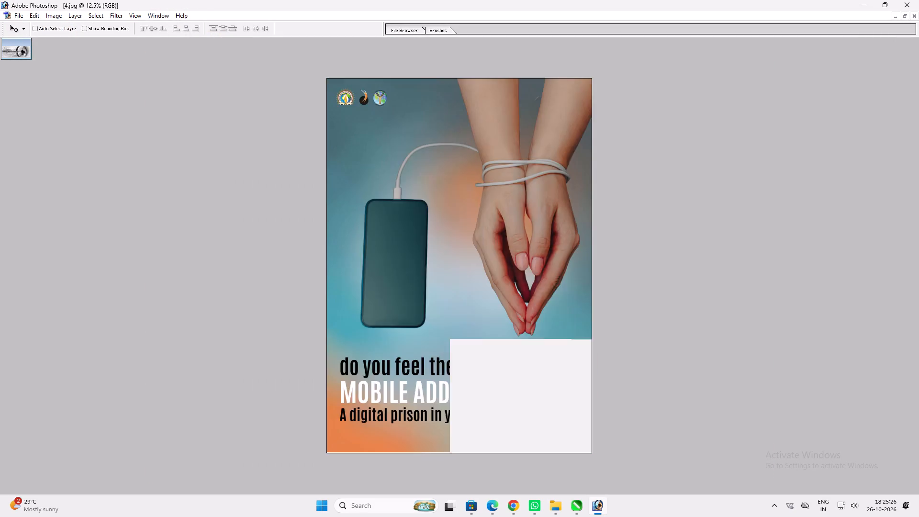
key("ctrl+w")
key("ctrl+w")
key("ctrl+w")
key("ctrl+w")
key("ctrl+w")
key("ctrl+w")
key("ctrl+w")
key("ctrl+w")
key("ctrl+w")
key("ctrl+w")
key("ctrl+w")
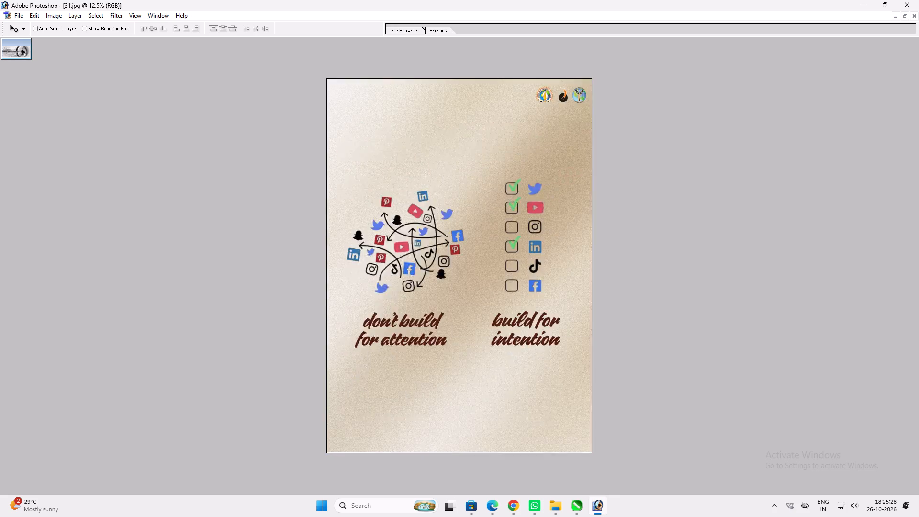
key("ctrl+w")
key("ctrl+w")
key("ctrl+w")
key("ctrl+w")
key("ctrl+w")
key("ctrl+w")
key("ctrl+w")
key("ctrl+w")
key("ctrl+w")
key("ctrl+w")
key("ctrl+w")
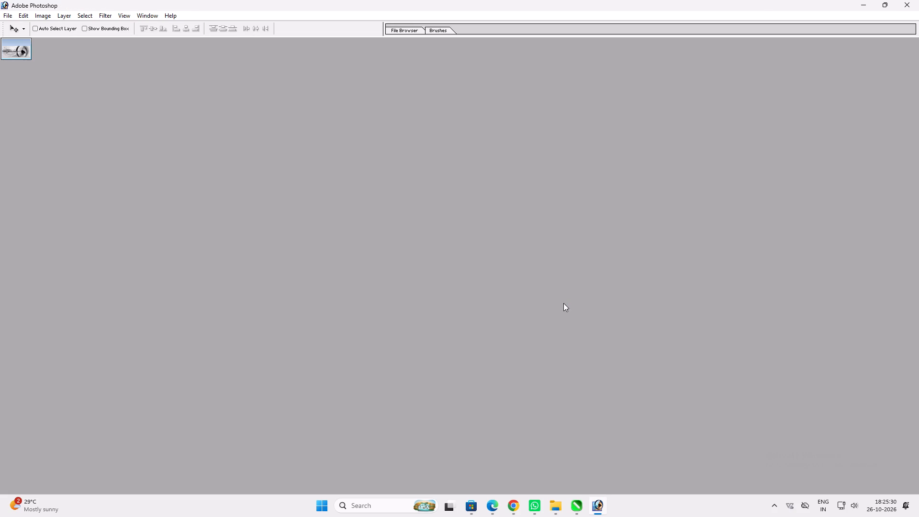
key("ctrl+w")
Create a folder named Sticker inside the 26.10.2026 folder.
double_click(562, 293)
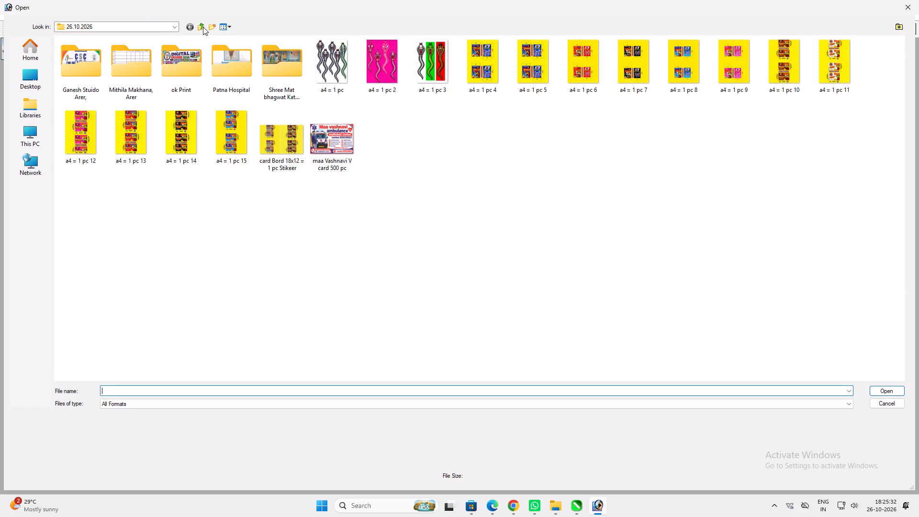
left_click(213, 23)
type("Sticker")
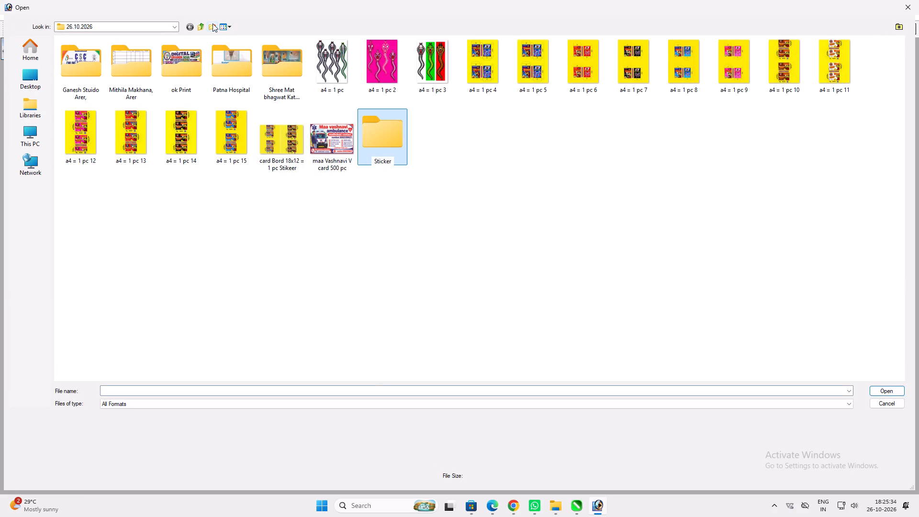
key("space")
left_click(489, 155)
Move all the a4 = 1 pc files and the card Bord 18x12 file into the Sticker folder.
left_click(348, 63)
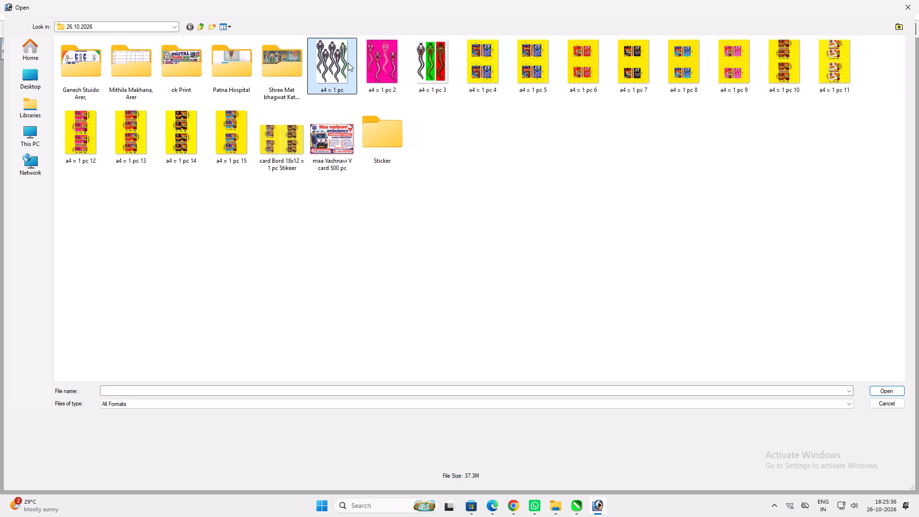
left_click(378, 67)
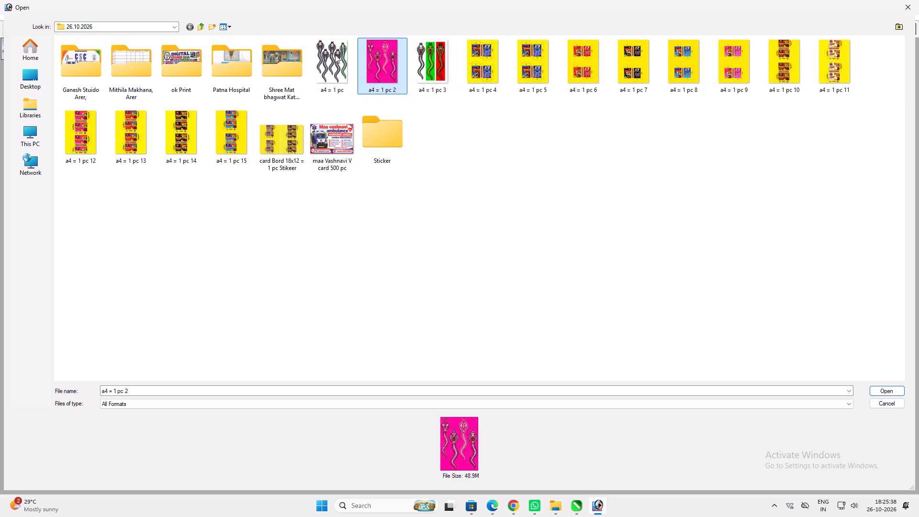
left_click(334, 54)
left_click(859, 70, "shift")
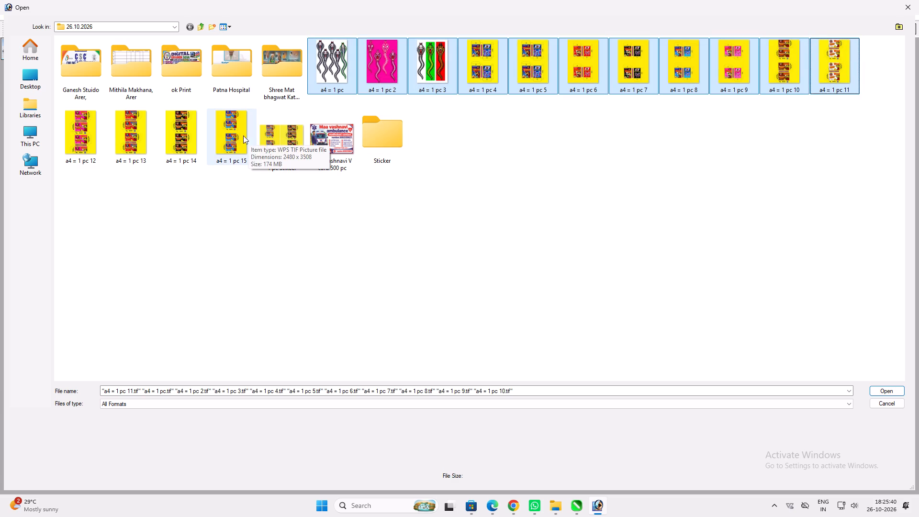
left_click(265, 132, "shift")
left_click_drag(282, 140, 375, 121)
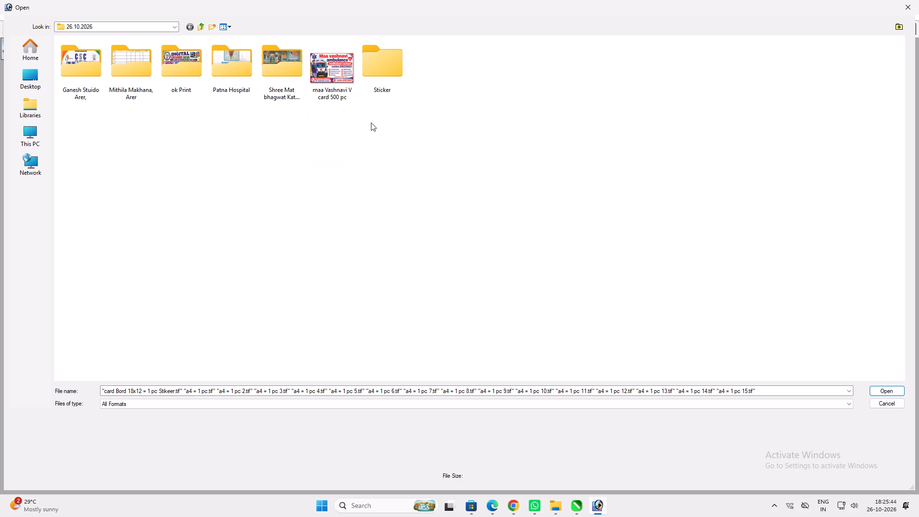
left_click(367, 125)
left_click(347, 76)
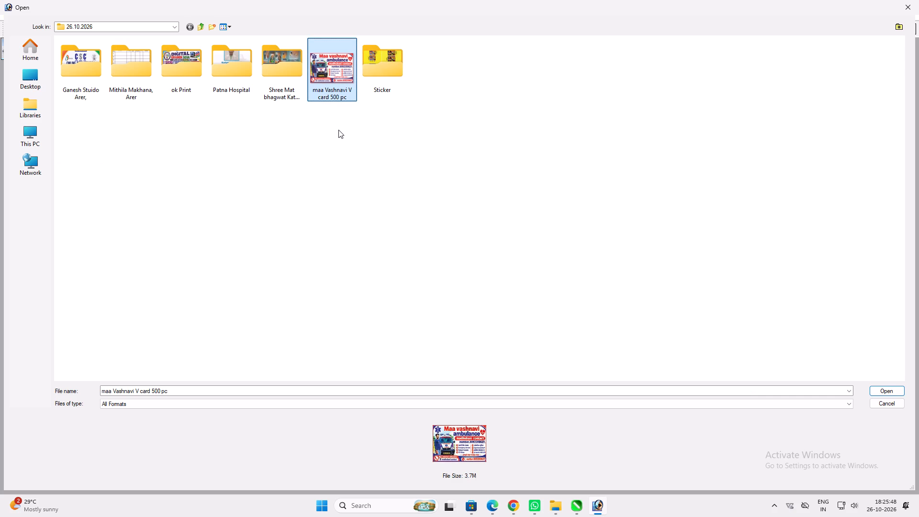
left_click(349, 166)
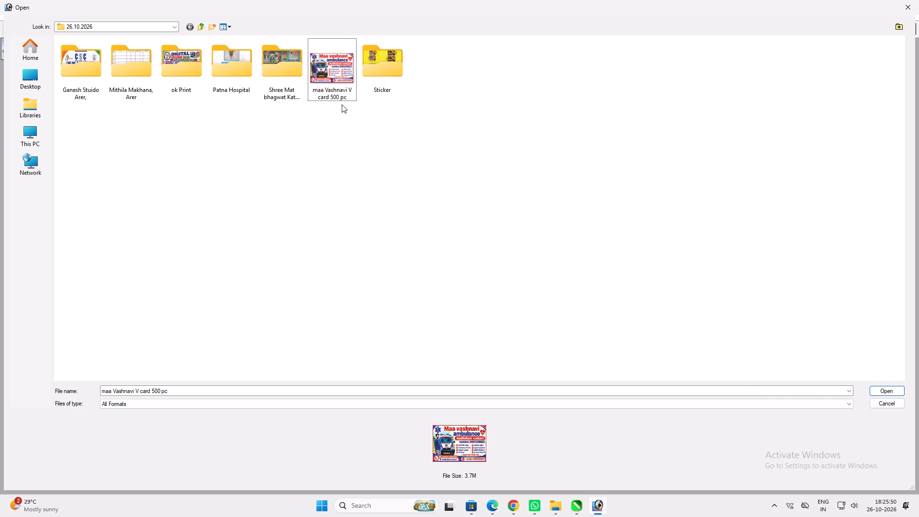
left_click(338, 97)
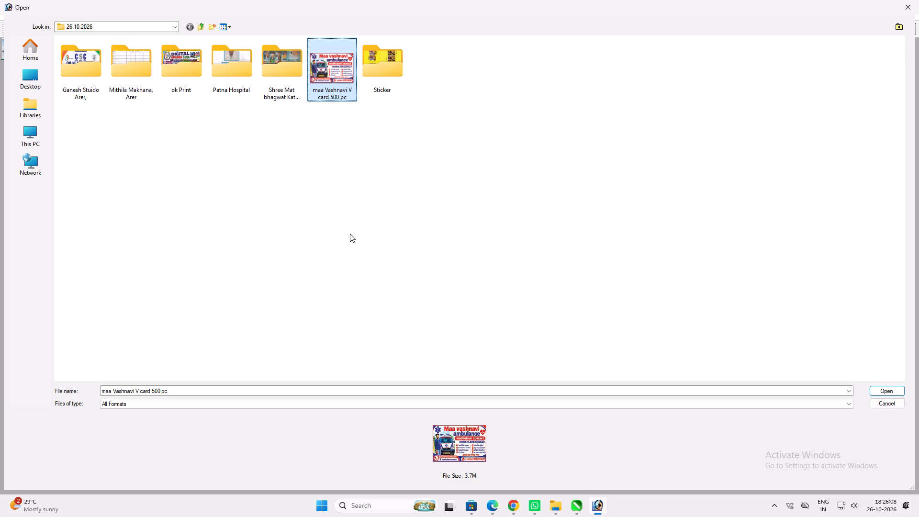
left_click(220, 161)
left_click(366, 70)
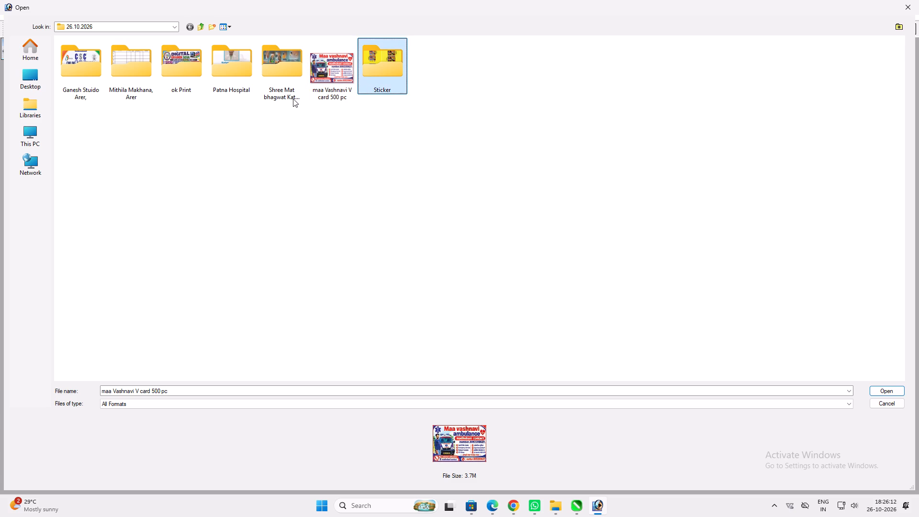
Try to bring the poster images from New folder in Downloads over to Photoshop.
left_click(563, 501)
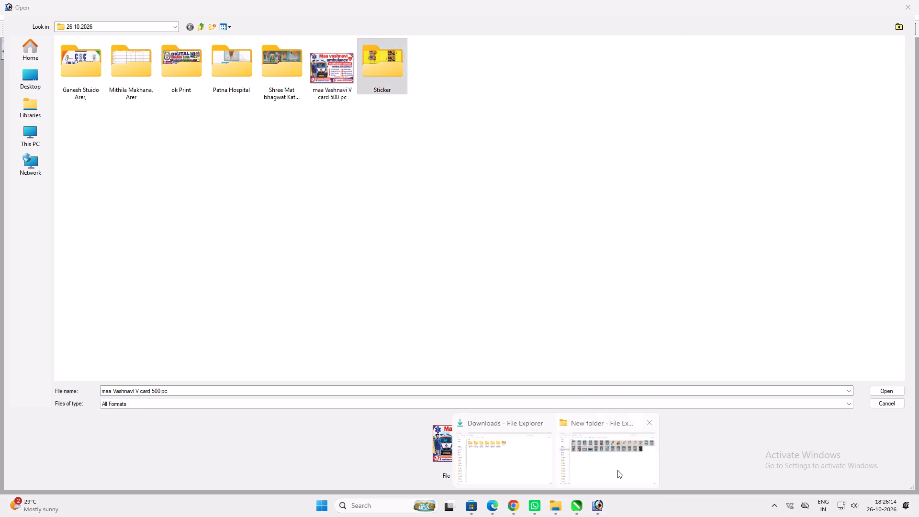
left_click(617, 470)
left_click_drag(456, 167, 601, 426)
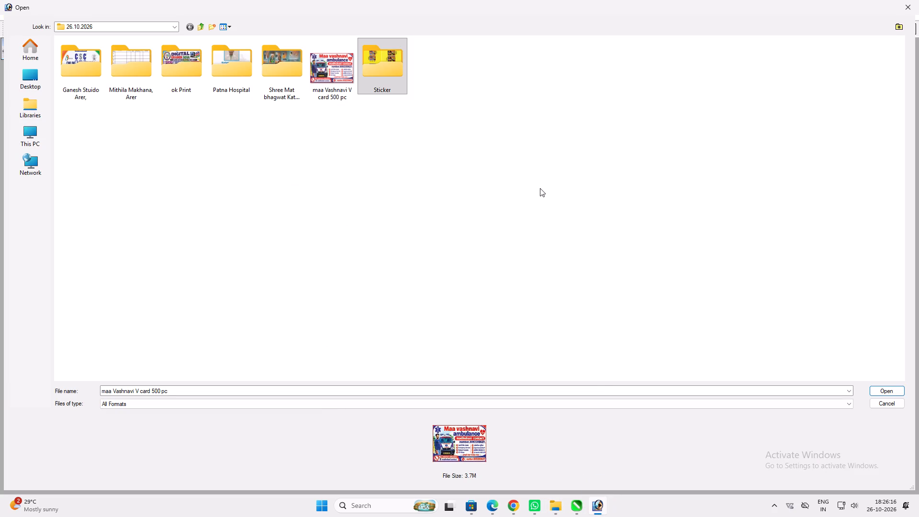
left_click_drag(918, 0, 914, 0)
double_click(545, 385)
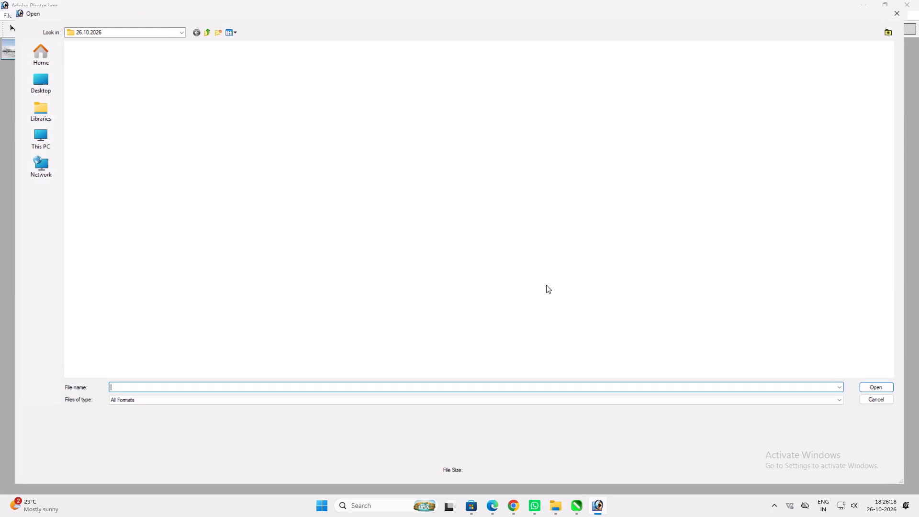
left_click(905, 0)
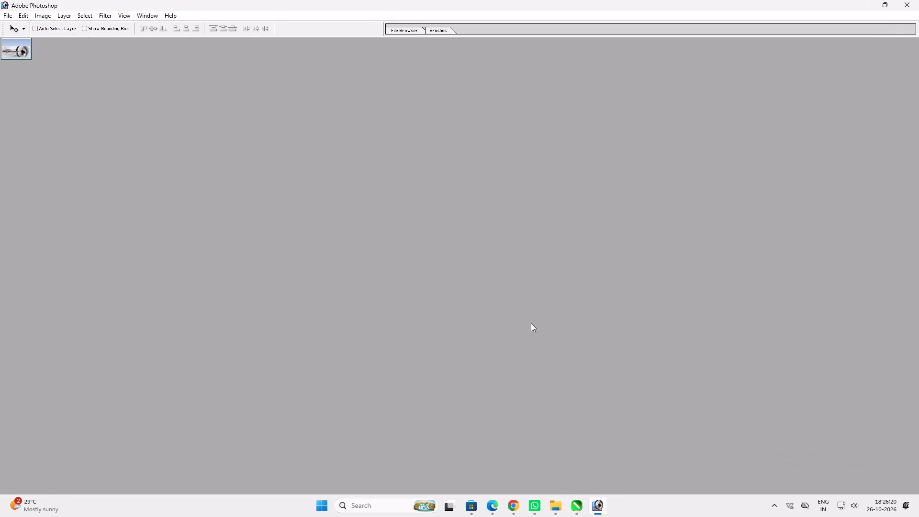
Transfer all the poster images from New folder in Downloads into the 26.10.2026 folder.
double_click(531, 322)
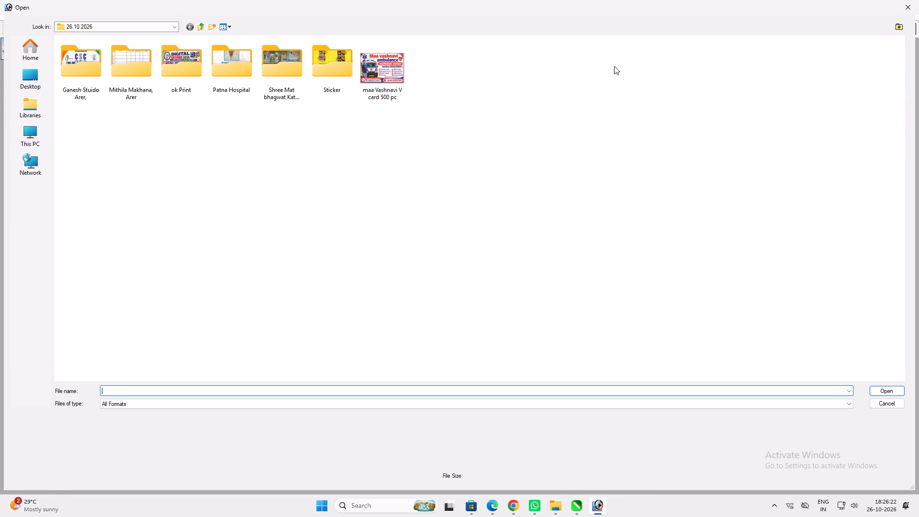
left_click(553, 495)
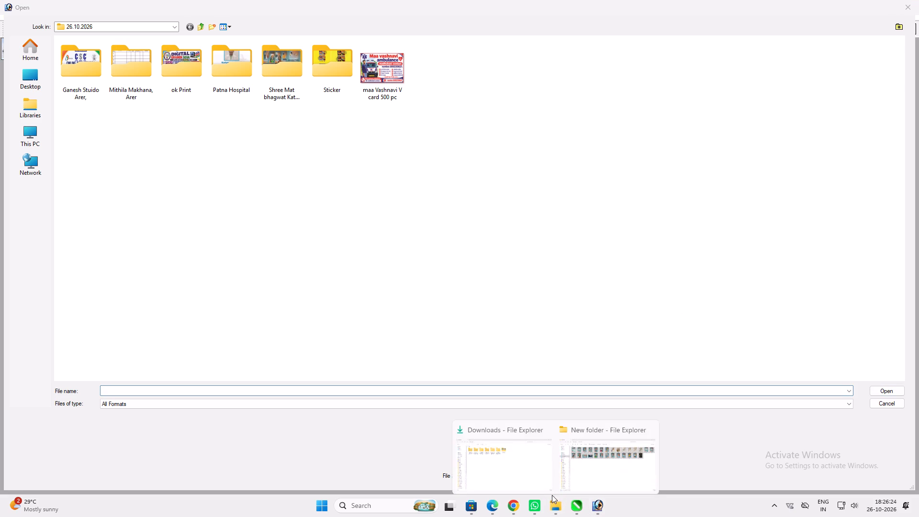
left_click(594, 459)
left_click_drag(517, 163, 592, 501)
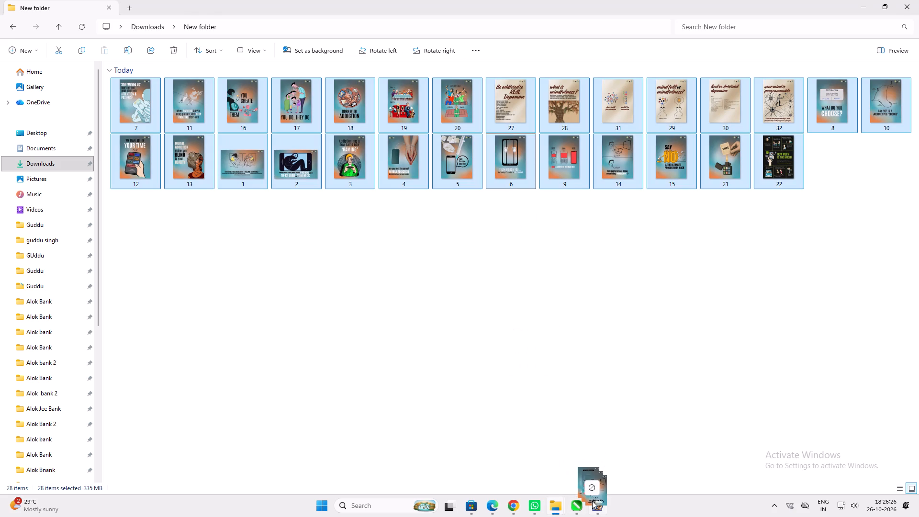
left_click_drag(592, 501, 644, 290)
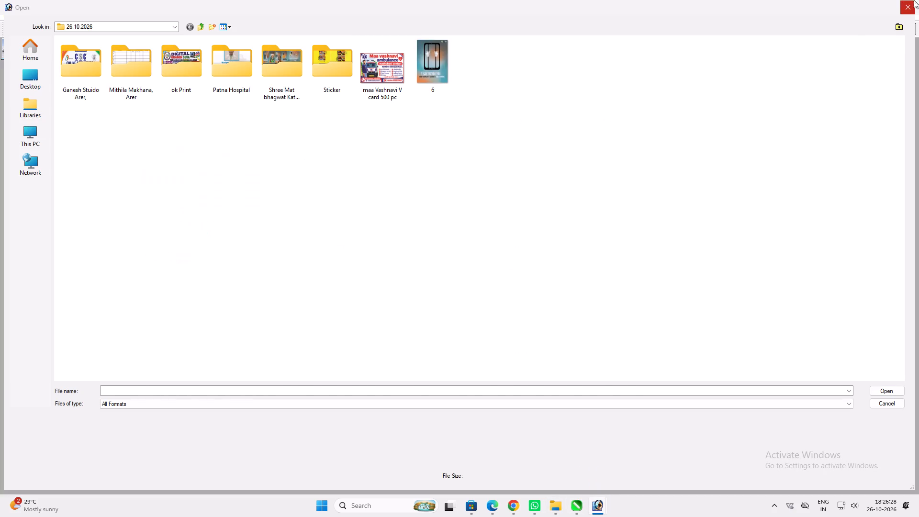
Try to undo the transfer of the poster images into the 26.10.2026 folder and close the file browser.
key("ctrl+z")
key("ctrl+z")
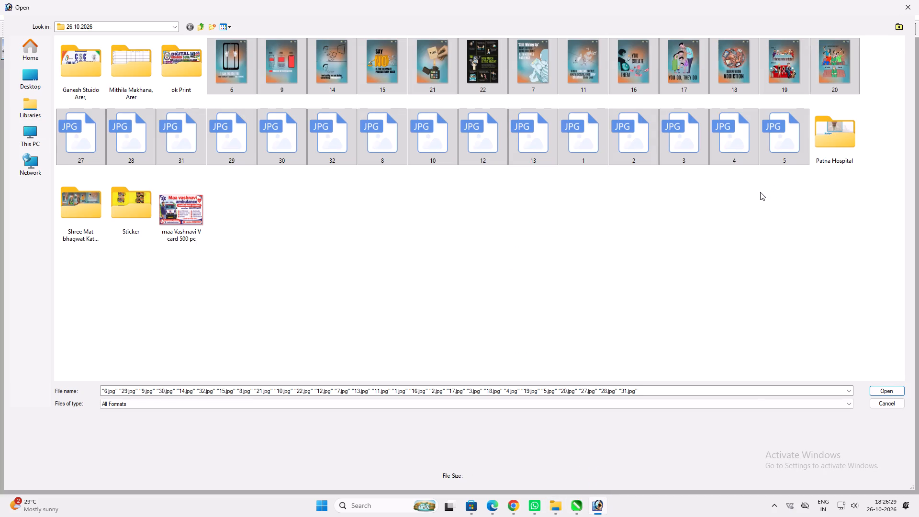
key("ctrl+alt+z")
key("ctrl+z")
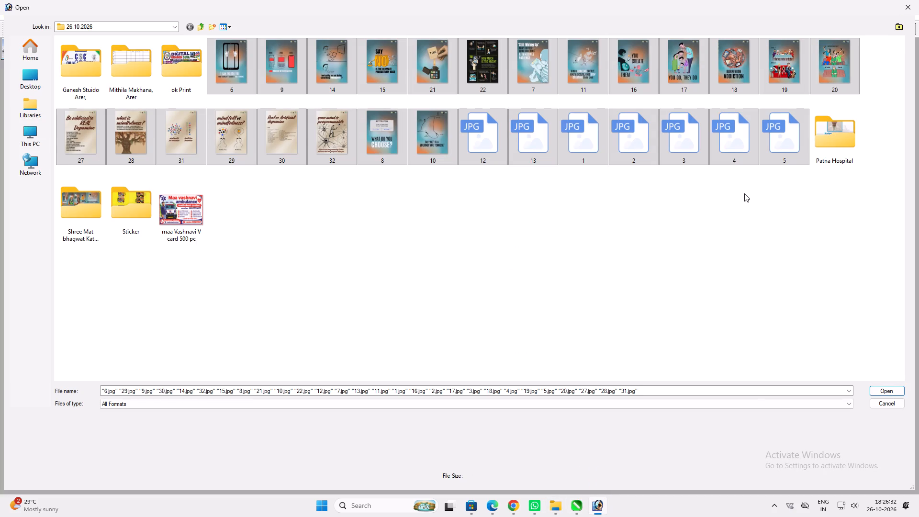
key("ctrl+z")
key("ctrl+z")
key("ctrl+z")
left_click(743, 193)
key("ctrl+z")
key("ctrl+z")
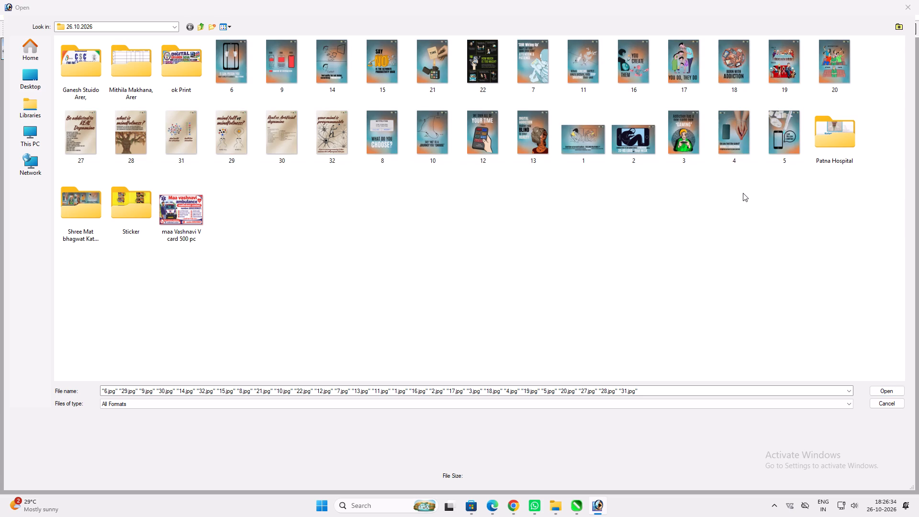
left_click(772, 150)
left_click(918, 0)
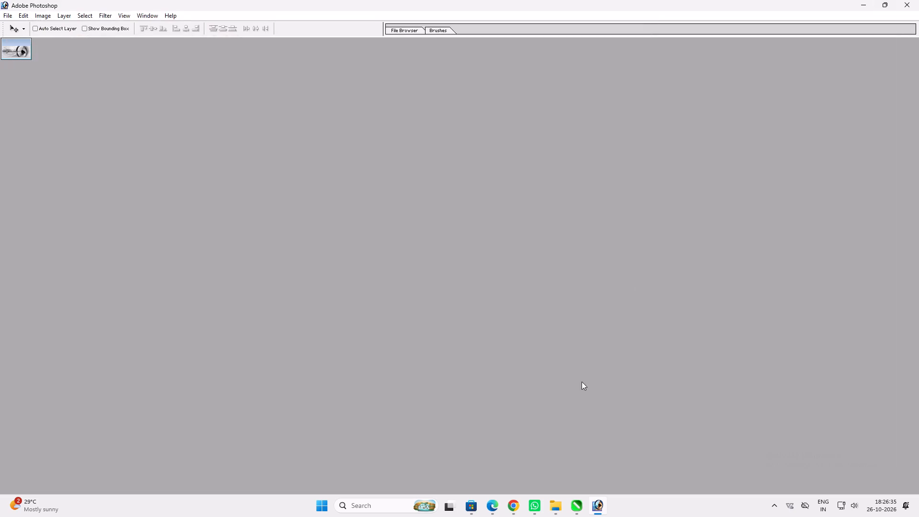
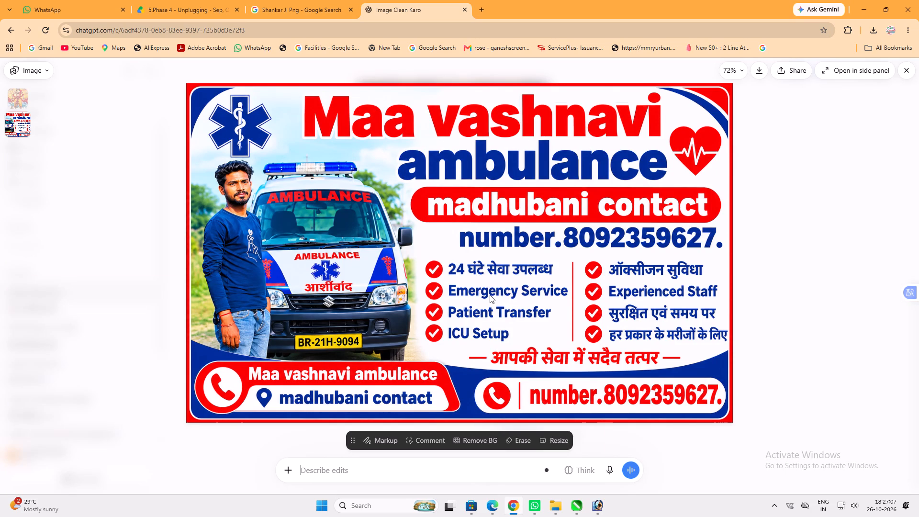
Switch to Photoshop and create a 96 x 48 inch CMYK document at 72 pixels/inch, moving its window beside the open posters.
left_click(599, 507)
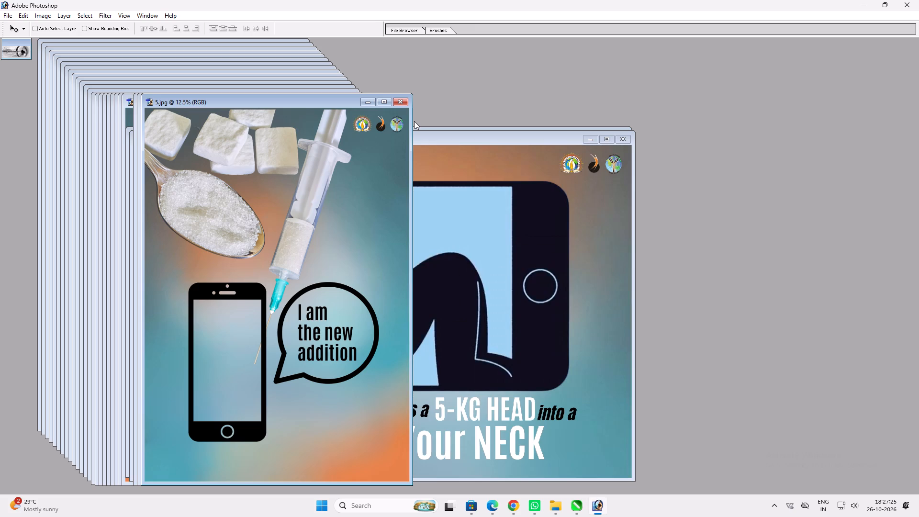
key("ctrl+n")
key("Tab")
key("Tab")
type("96")
key("Tab")
key("Down")
key("Tab")
key("4")
key("8")
key("Tab")
key("Down")
key("Tab")
key("Tab")
key("Tab")
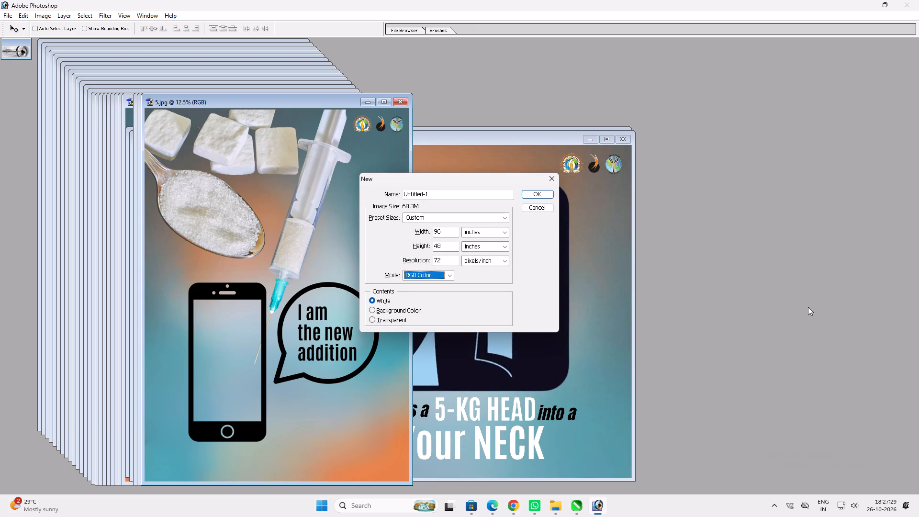
key("Right")
key("Return")
key("v")
left_click_drag(403, 62, 616, 106)
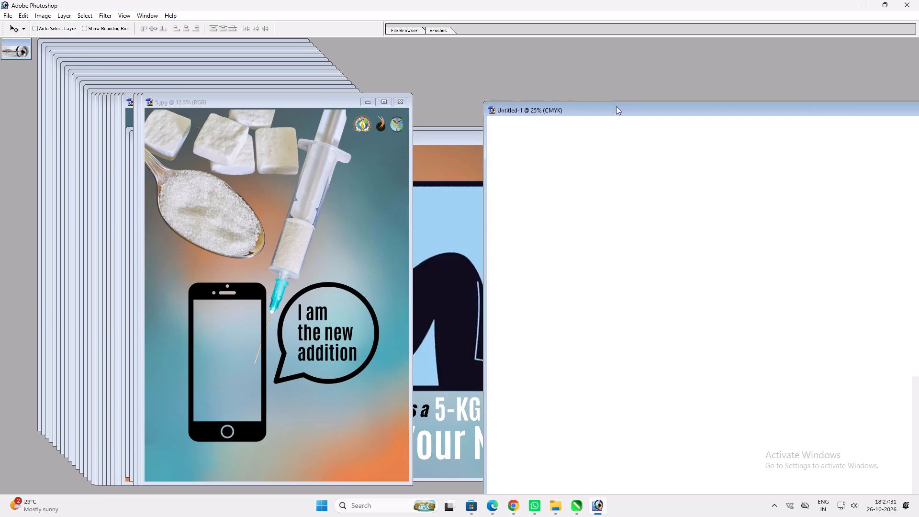
left_click_drag(616, 106, 779, 106)
Resample the 5.jpg syringe poster to a resolution of 72 pixels/inch.
left_click(307, 151)
key("alt+i")
key("alt+i")
key("Tab")
key("Tab")
key("Tab")
key("Tab")
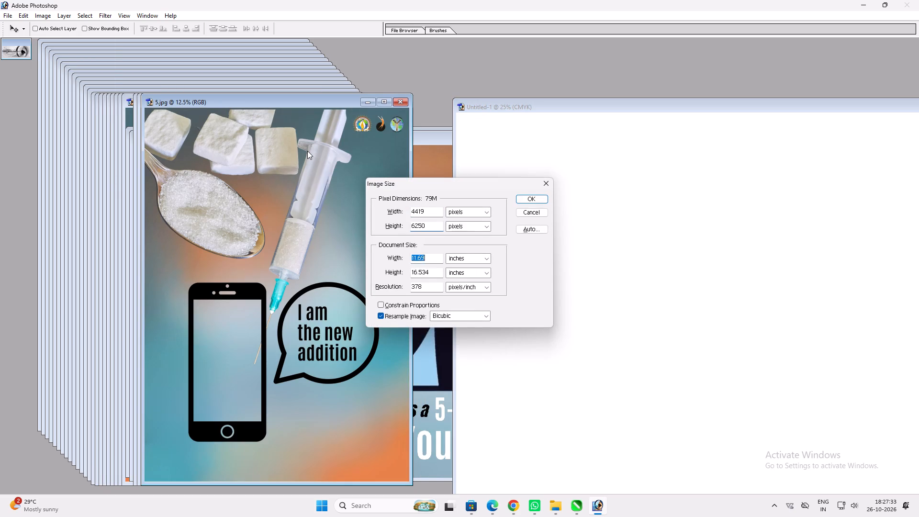
key("Tab")
key("Tab")
key("Tab")
key("Tab")
key("7")
key("2")
key("Return")
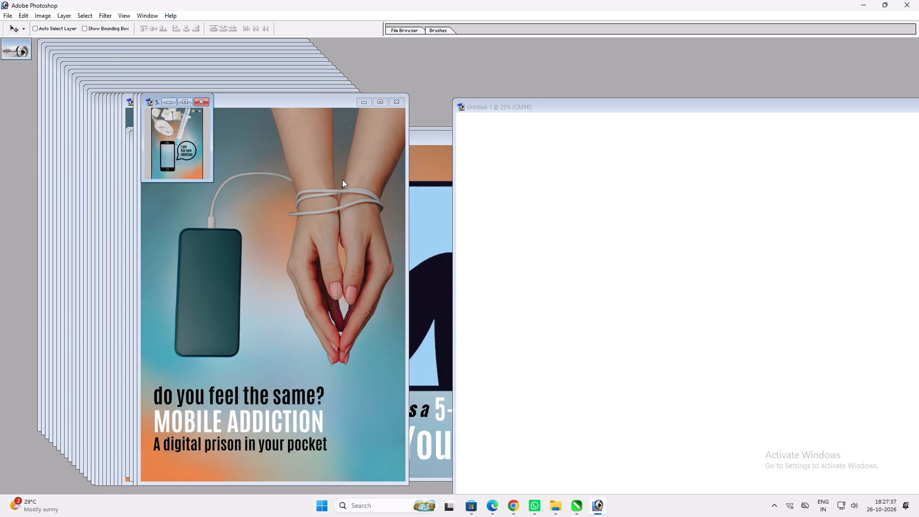
Copy the syringe poster into the upper-left corner of the 96 x 48 inch canvas and close 5.jpg without saving.
left_click_drag(194, 142, 527, 192)
left_click_drag(524, 201, 530, 191)
left_click(195, 130)
key("ctrl+w")
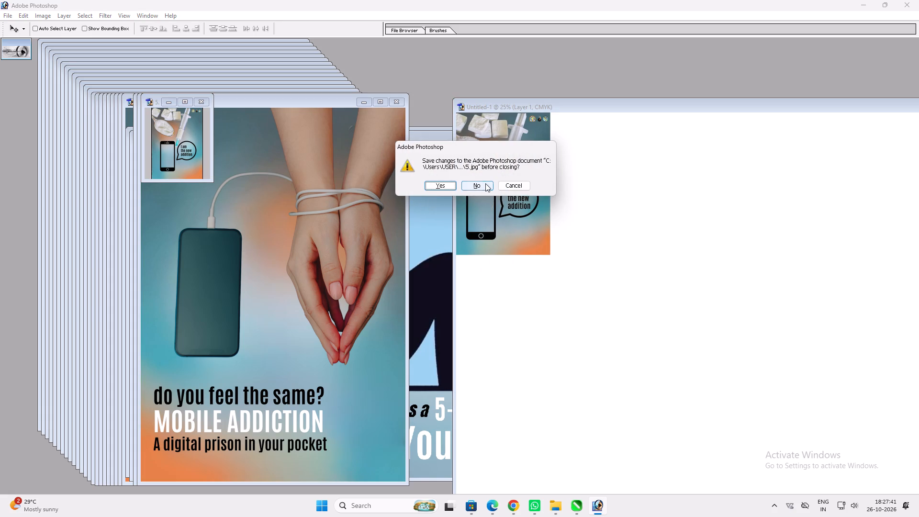
left_click(479, 185)
Resample the 4.jpg MOBILE ADDICTION poster to a resolution of 72 pixels/inch.
left_click(308, 194)
key("alt+i")
key("alt+i")
key("Tab")
key("Tab")
key("Tab")
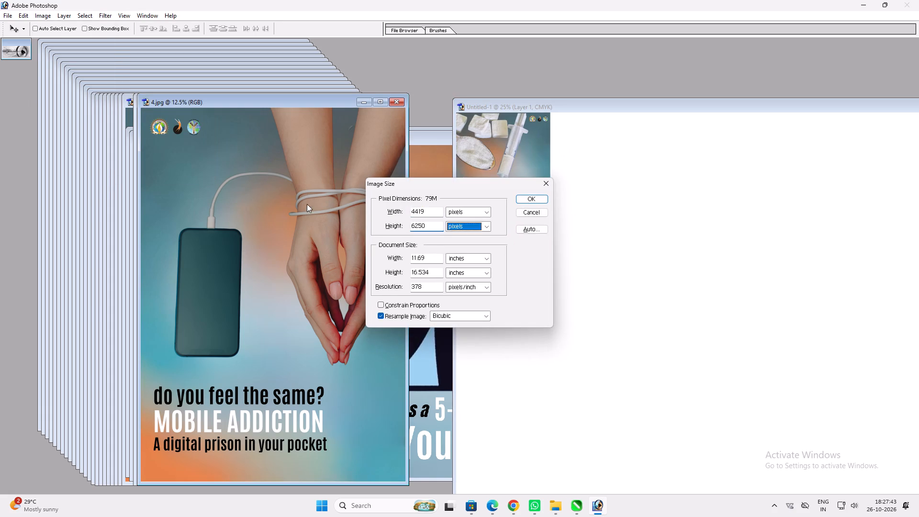
key("Tab")
key("Tab")
key("Tab")
key("Tab")
key("Tab")
key("7")
key("2")
key("Return")
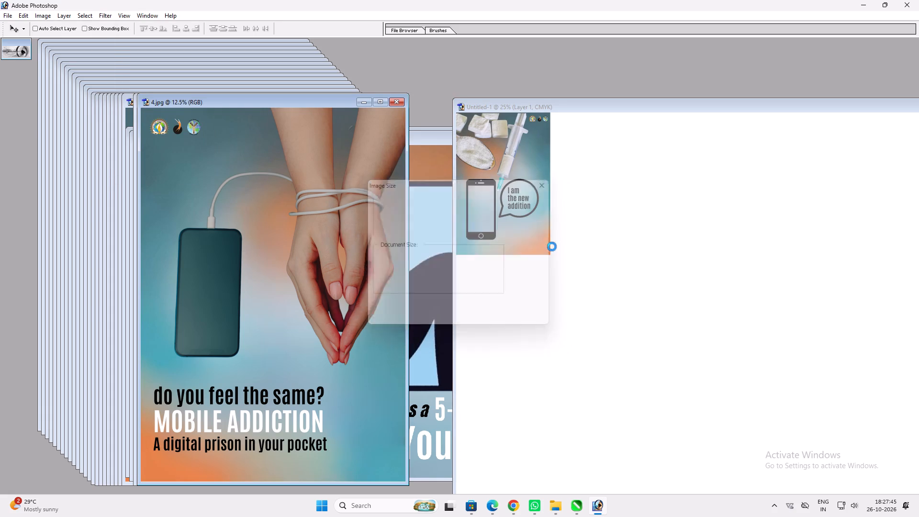
Copy the MOBILE ADDICTION poster onto the canvas just right of the syringe poster, aligned at the top, and close 4.jpg without saving.
left_click_drag(188, 135, 559, 148)
left_click_drag(559, 172, 633, 199)
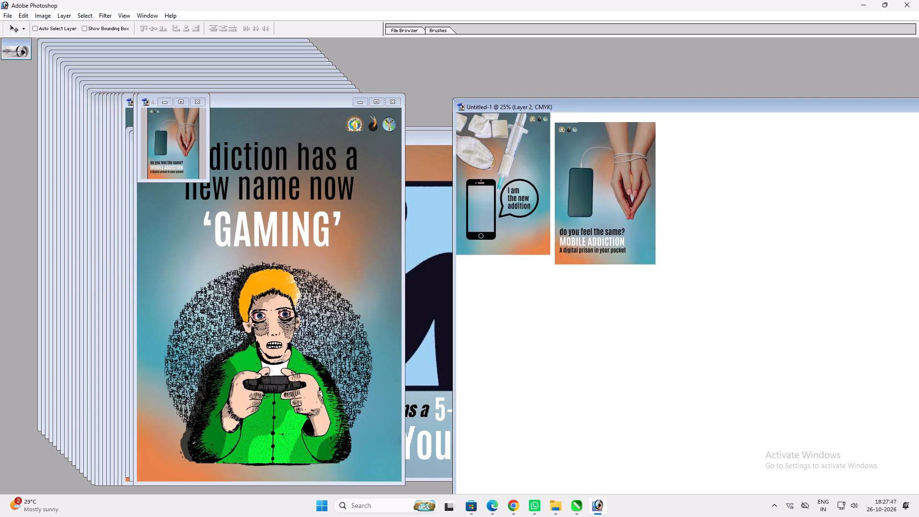
left_click_drag(633, 199, 631, 191)
left_click(189, 139)
key("ctrl+w")
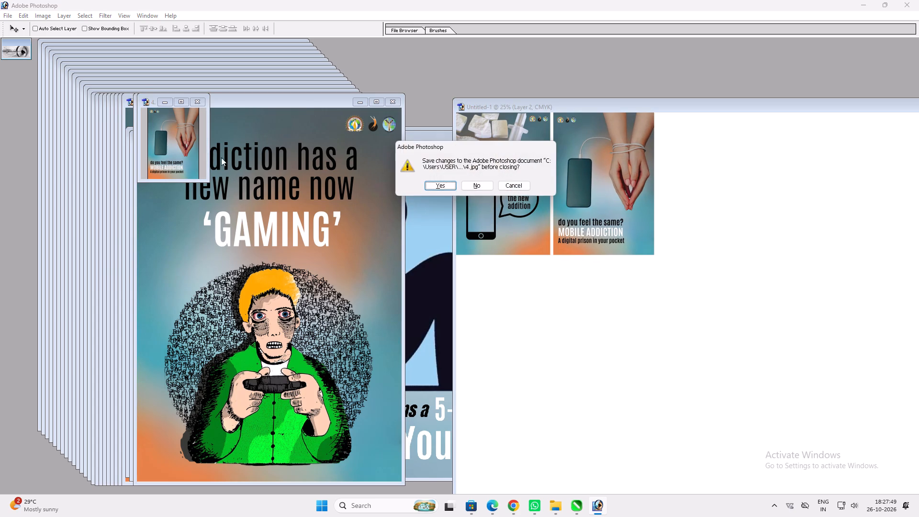
left_click(473, 188)
Resample the 3.jpg GAMING poster to a resolution of 72 pixels/inch.
left_click(300, 167)
key("alt+i")
key("alt+i")
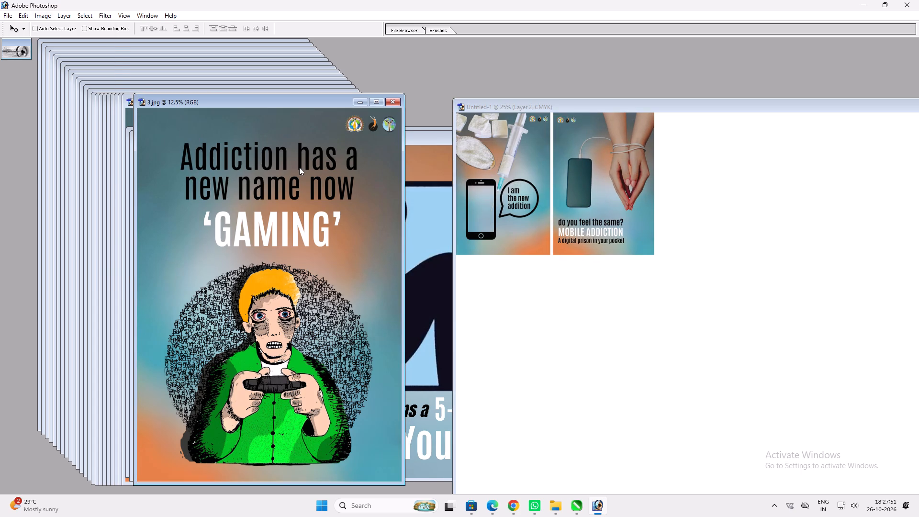
key("Tab")
key("Tab")
key("Tab")
key("Tab")
key("Tab")
key("Tab")
key("Tab")
key("Tab")
type("72")
key("Return")
Copy the GAMING poster onto the canvas right of the MOBILE ADDICTION poster, aligned at the top, and close 3.jpg without saving.
left_click_drag(171, 135, 585, 202)
left_click_drag(569, 199, 644, 199)
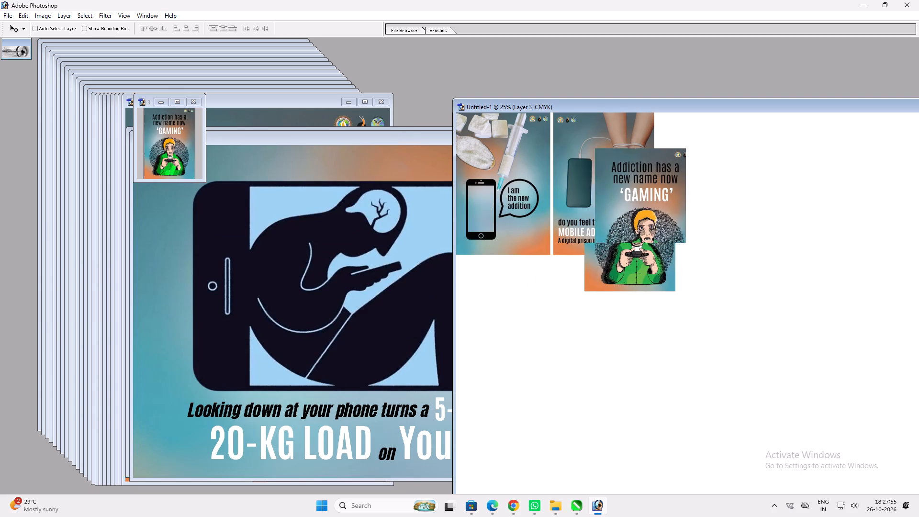
left_click_drag(644, 199, 695, 165)
left_click(188, 140)
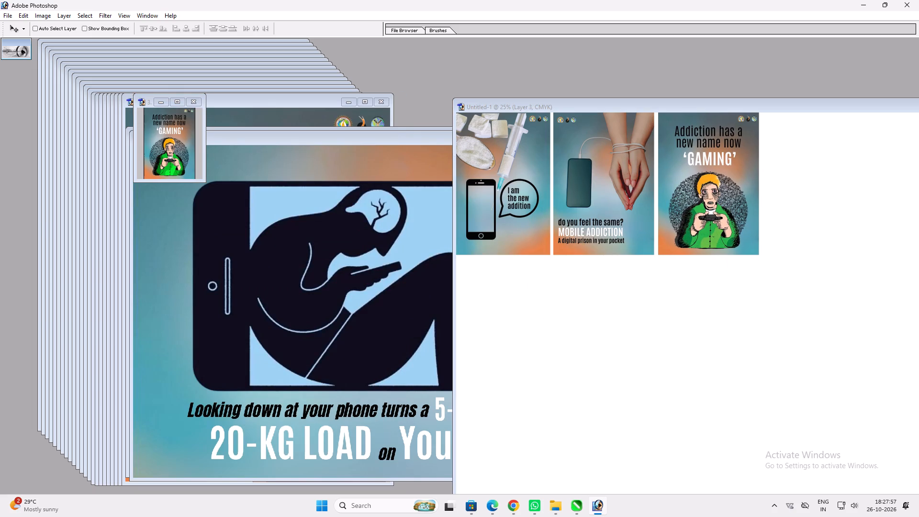
key("ctrl+w")
left_click(474, 184)
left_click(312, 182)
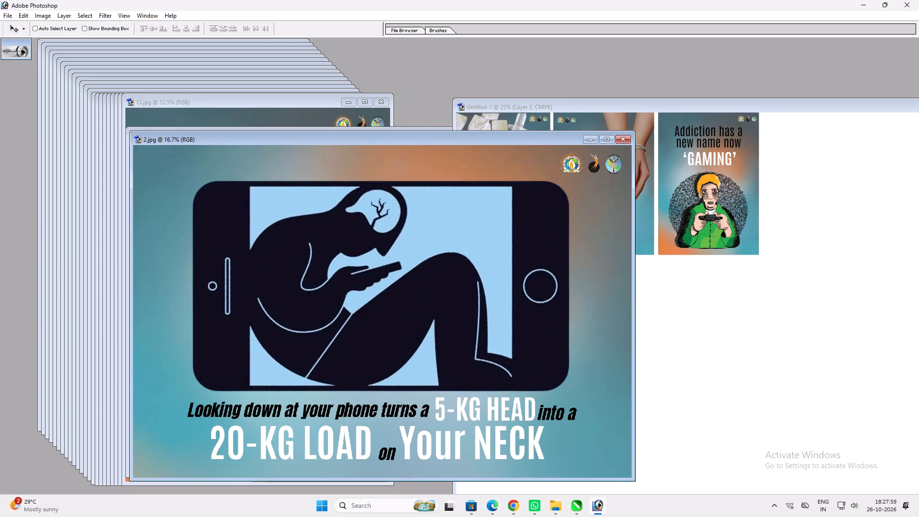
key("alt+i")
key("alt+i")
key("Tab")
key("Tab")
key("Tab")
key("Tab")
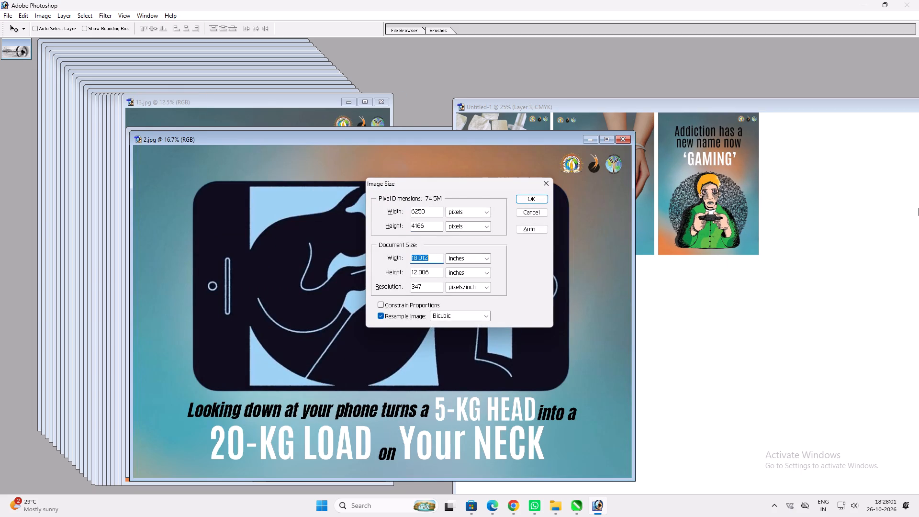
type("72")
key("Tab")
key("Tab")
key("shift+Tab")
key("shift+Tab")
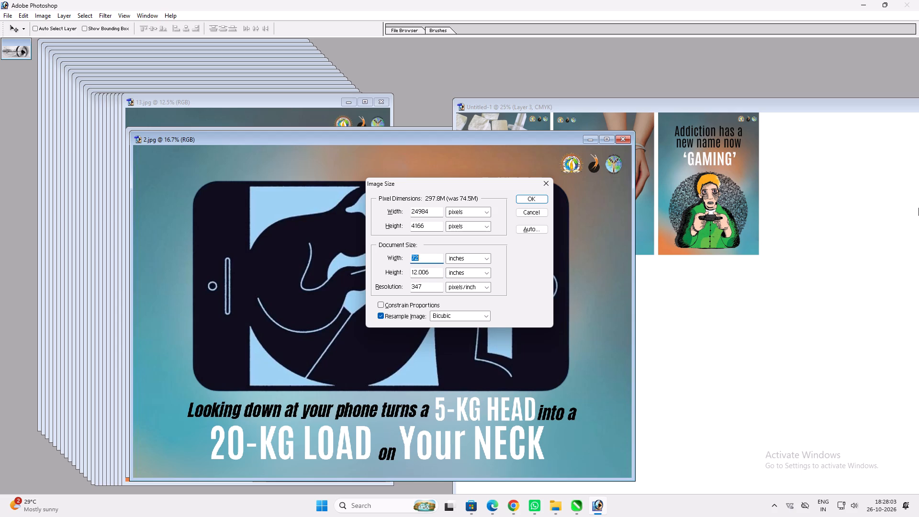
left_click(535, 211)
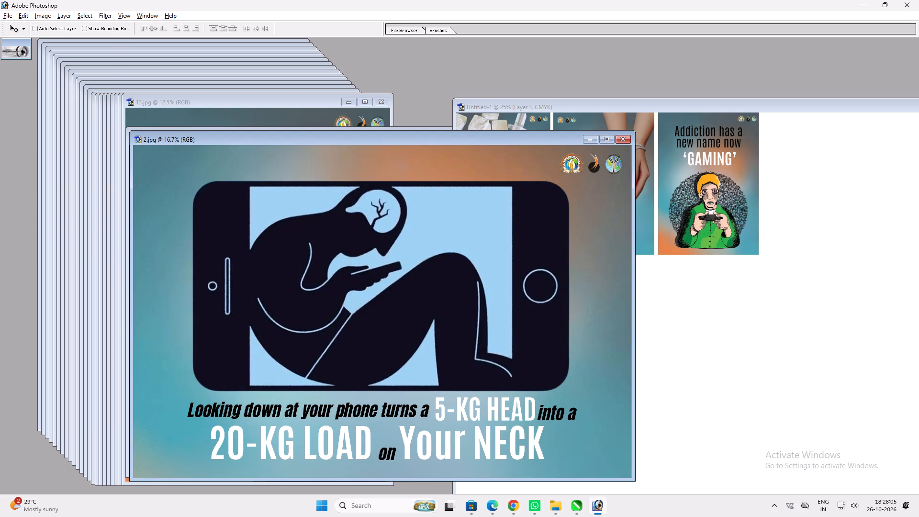
Resample the 2.jpg 20-KG LOAD poster to a resolution of 72 pixels/inch.
key("alt+i")
key("alt+i")
key("Tab")
key("Tab")
key("Tab")
key("Tab")
key("Tab")
key("Tab")
key("Tab")
key("Tab")
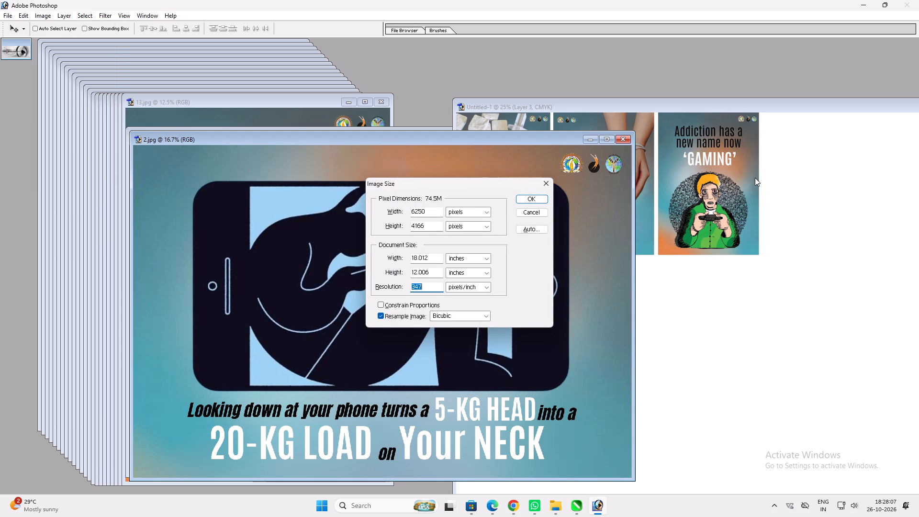
key("7")
key("2")
key("Return")
Copy the 20-KG LOAD poster onto the canvas right of the GAMING poster, aligned at the top, and close 2.jpg without saving.
left_click_drag(195, 184, 628, 261)
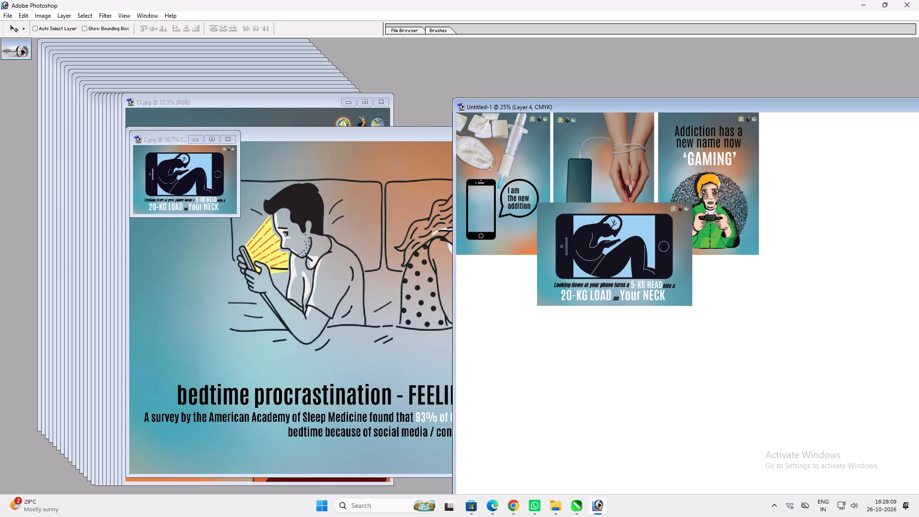
left_click_drag(637, 265, 861, 179)
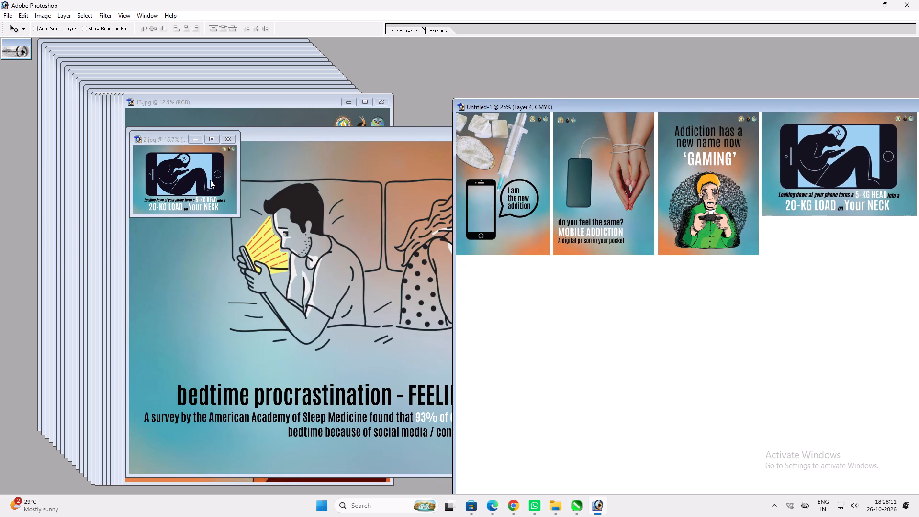
left_click(180, 178)
key("ctrl+w")
left_click(478, 184)
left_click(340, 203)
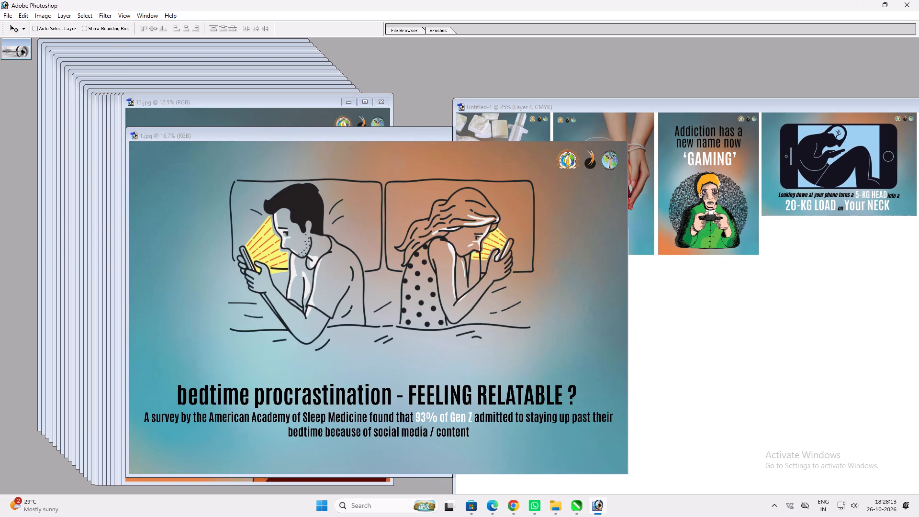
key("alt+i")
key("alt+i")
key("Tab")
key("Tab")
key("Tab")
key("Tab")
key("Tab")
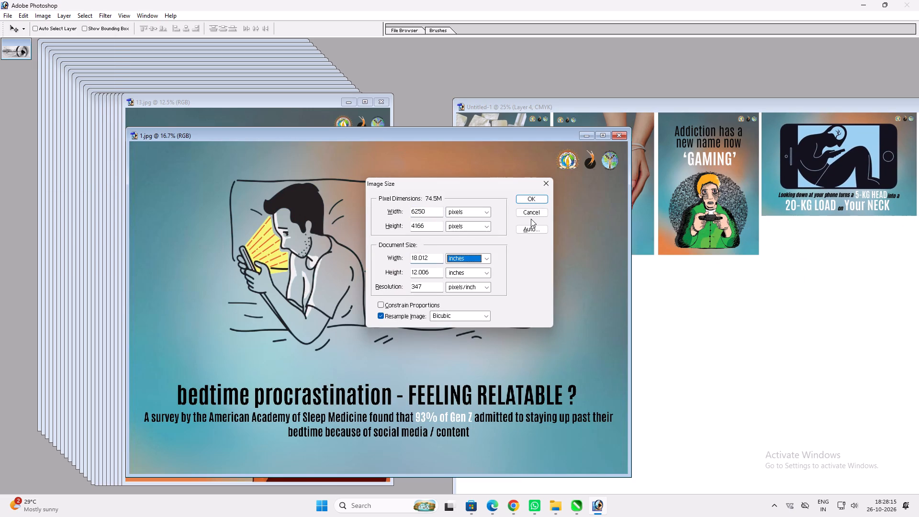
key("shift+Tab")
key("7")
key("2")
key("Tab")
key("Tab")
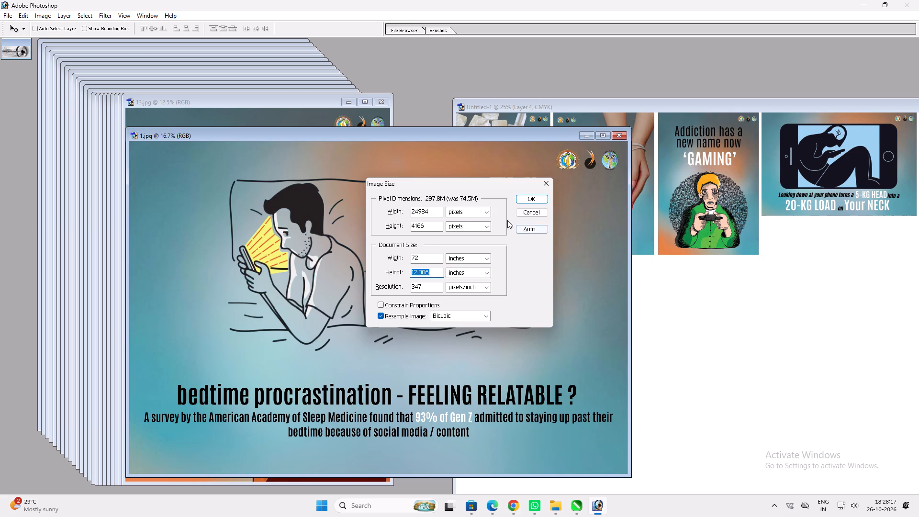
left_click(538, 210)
Resample the 1.jpg bedtime procrastination poster to a resolution of 72 pixels/inch.
key("alt+i")
key("alt+i")
key("Tab")
key("Tab")
key("Tab")
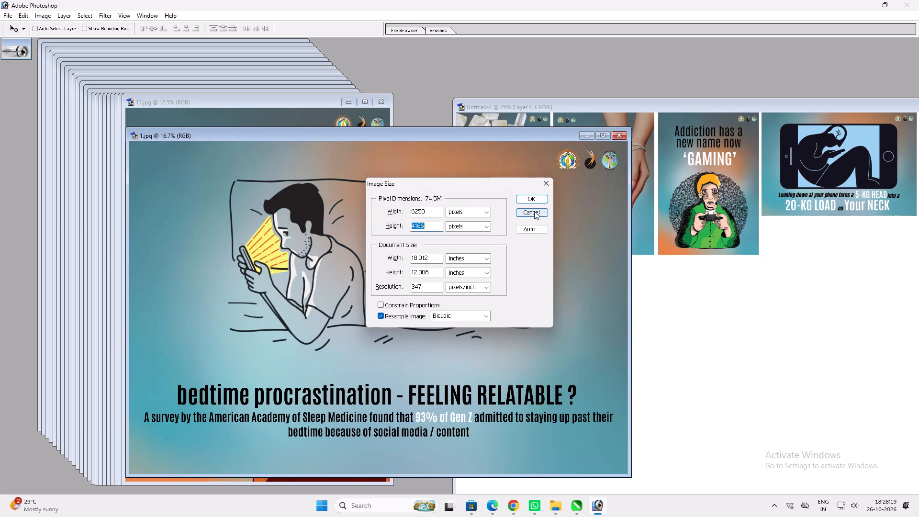
key("Tab")
key("Tab")
key("Tab")
key("Tab")
key("Tab")
key("shift+Tab")
key("7")
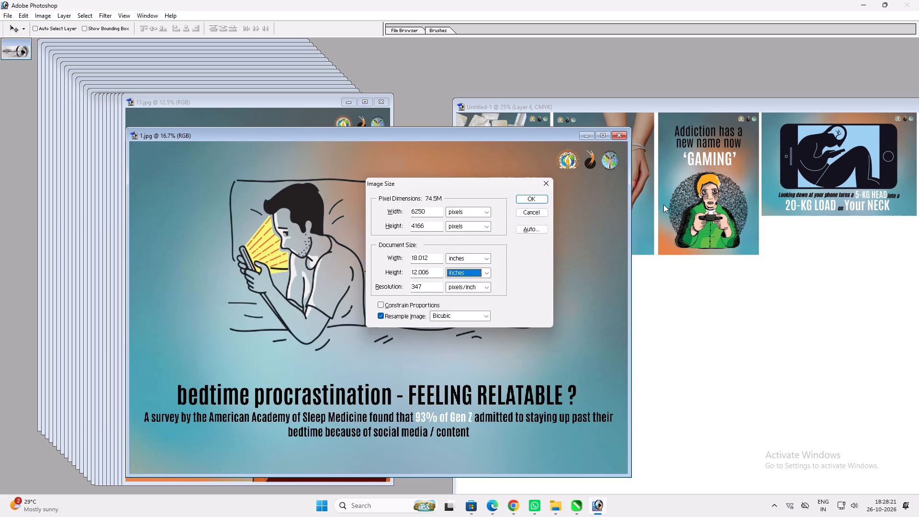
key("Tab")
key("7")
key("2")
key("Return")
Copy the bedtime procrastination poster onto the canvas, roughly over the lower part of the 20-KG LOAD poster, and close 1.jpg without saving.
left_click_drag(170, 164, 619, 209)
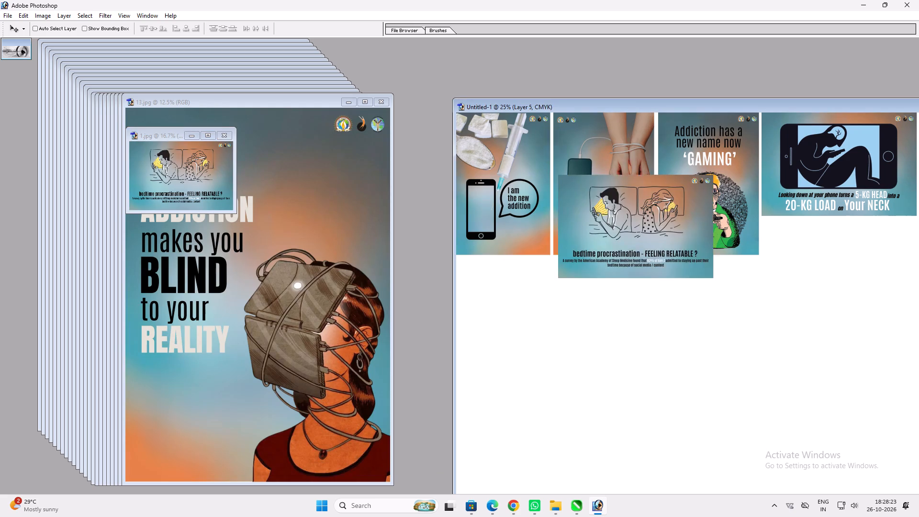
left_click_drag(611, 216, 773, 215)
left_click(199, 188)
key("ctrl+w")
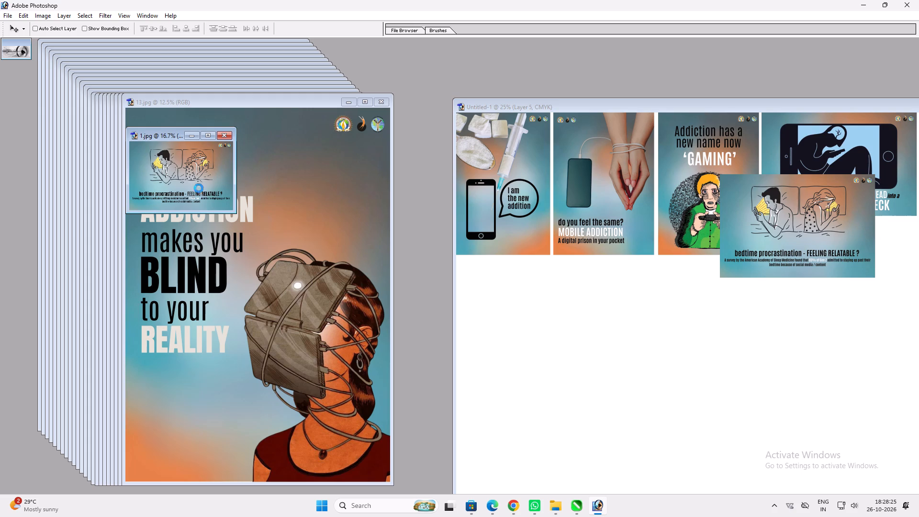
left_click(480, 187)
Resample the 13.jpg DIGITAL ADDICTION poster to a resolution of 72 pixels/inch.
left_click_drag(244, 180, 239, 182)
key("alt+i")
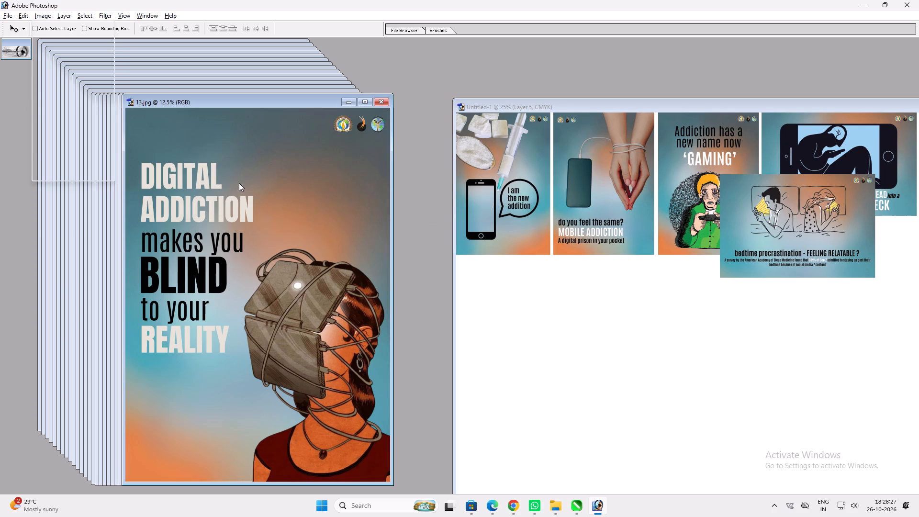
key("alt+i")
key("Tab")
key("Tab")
key("Tab")
key("Tab")
key("Tab")
key("Tab")
key("Tab")
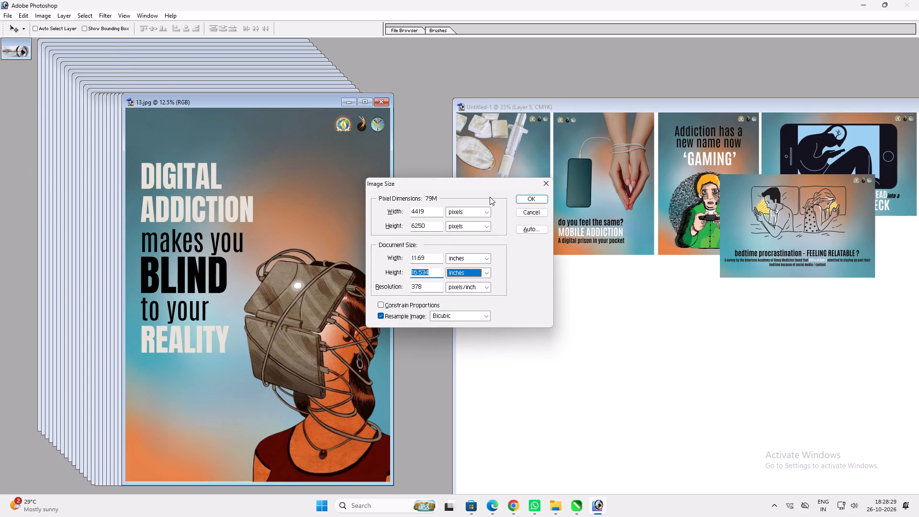
key("Tab")
type("72")
key("Return")
Copy the DIGITAL ADDICTION poster onto the canvas, overlapping the GAMING and bedtime procrastination posters, and close 13.jpg without saving.
left_click_drag(146, 143, 510, 228)
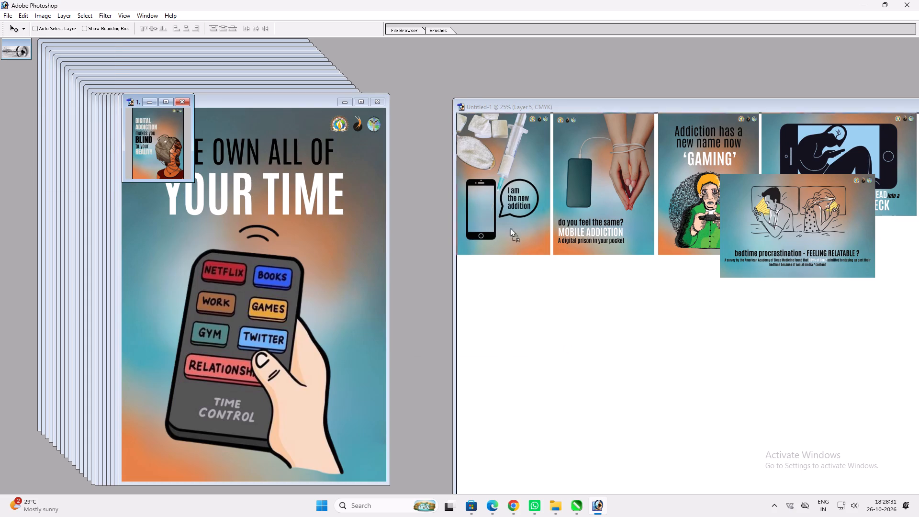
left_click_drag(510, 228, 650, 216)
left_click_drag(642, 212, 691, 229)
left_click(162, 153)
key("ctrl+w")
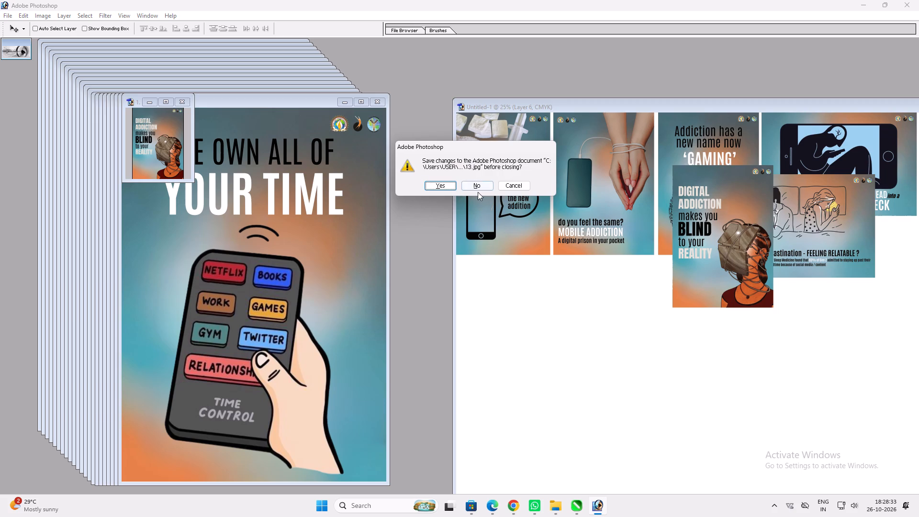
left_click(476, 189)
Resample the 12.jpg WE OWN ALL OF YOUR TIME poster to a resolution of 72 pixels/inch.
left_click(303, 184)
key("alt+i")
key("alt+i")
key("Tab")
key("Tab")
key("Tab")
key("Tab")
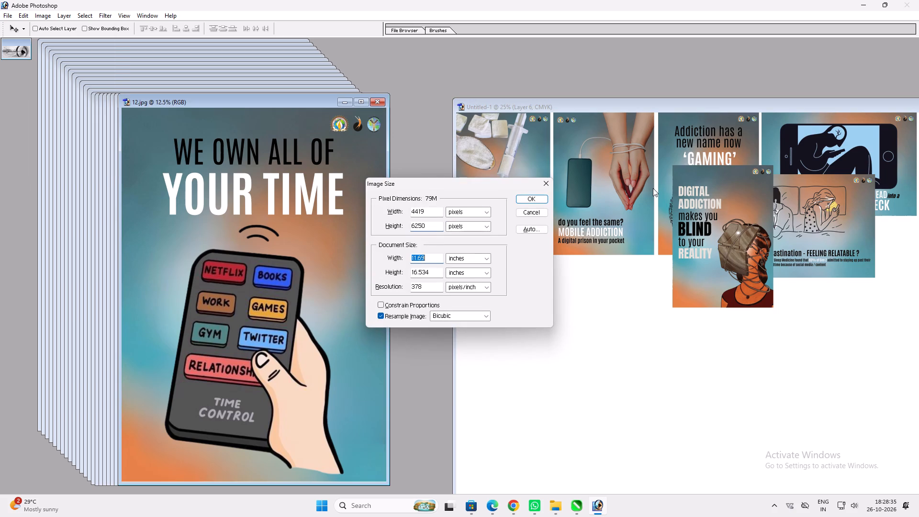
key("Tab")
key("Tab")
key("Tab")
key("Tab")
type("72")
key("Return")
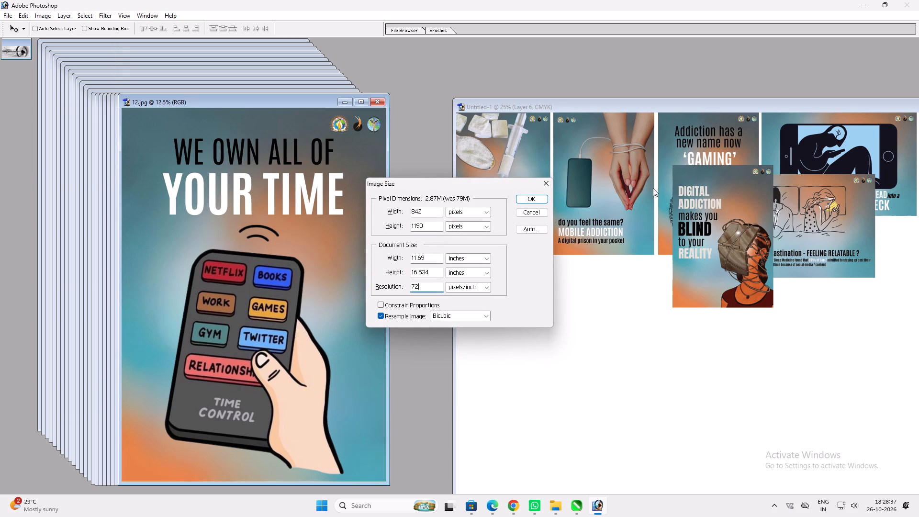
Copy the YOUR TIME poster onto the canvas, over the lower part of the MOBILE ADDICTION poster, and close 12.jpg without saving.
left_click_drag(155, 144, 597, 228)
left_click_drag(589, 217, 622, 242)
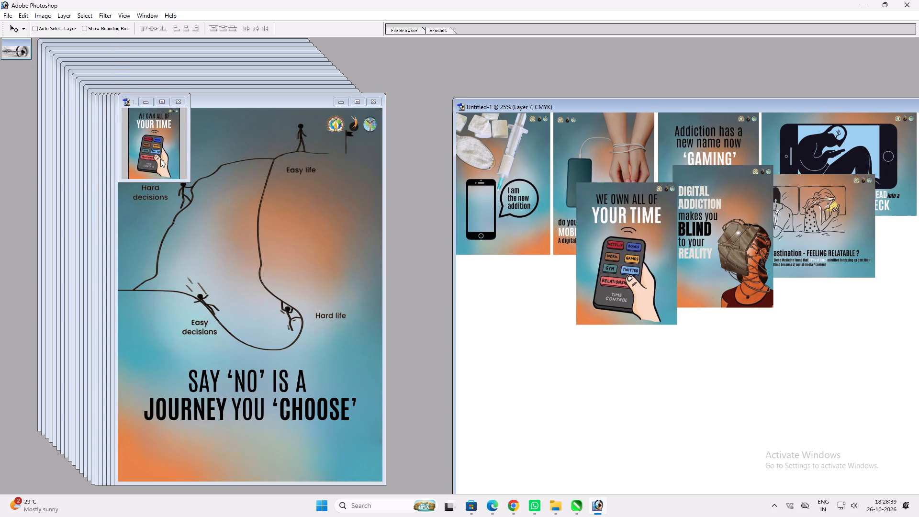
left_click(160, 159)
key("ctrl+w")
left_click(469, 185)
Resample the 10.jpg SAY 'NO' IS A JOURNEY YOU 'CHOOSE' poster to a resolution of 72 pixels/inch.
left_click(285, 189)
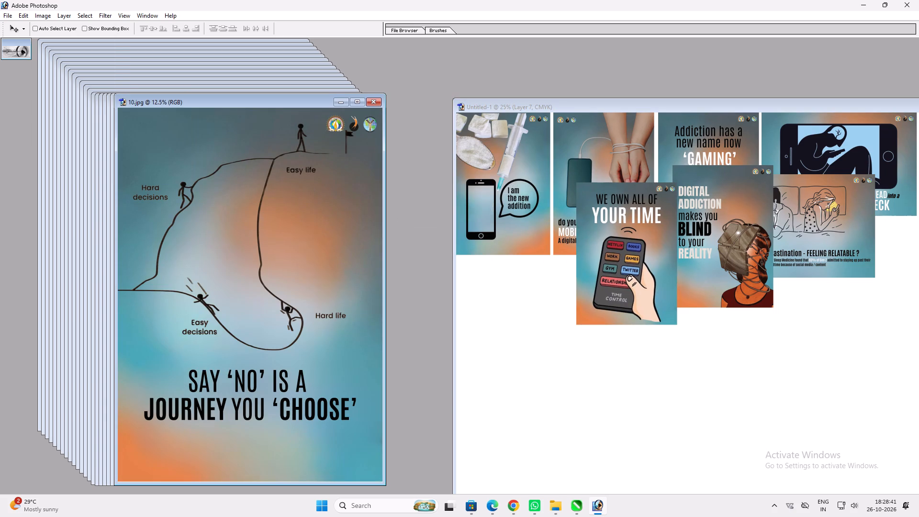
key("alt+i")
key("alt+i")
key("Tab")
key("Tab")
key("Tab")
key("Tab")
key("Tab")
key("Tab")
key("Tab")
key("Tab")
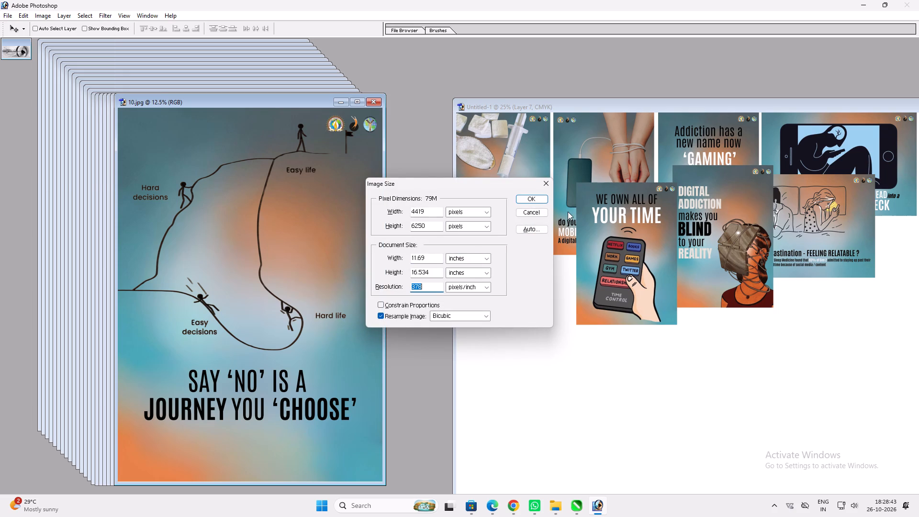
key("7")
key("2")
key("Return")
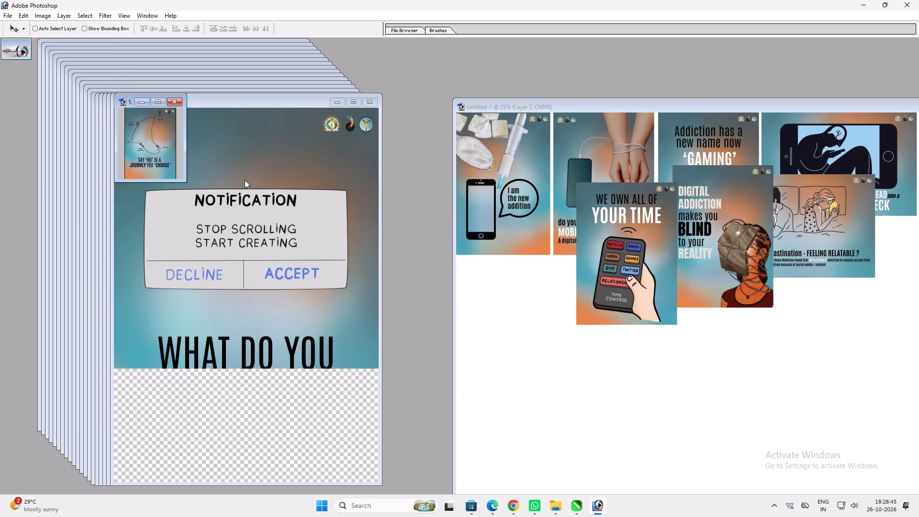
Copy the SAY 'NO' poster onto the canvas, over most of the DIGITAL ADDICTION poster, and close 10.jpg without saving.
left_click_drag(145, 139, 668, 273)
left_click_drag(668, 267, 710, 250)
left_click(169, 157)
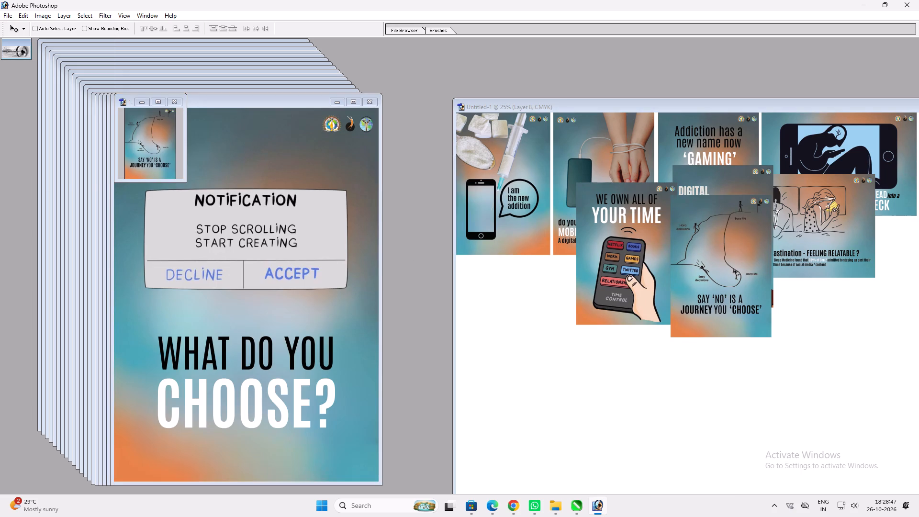
key("ctrl+w")
left_click_drag(485, 187, 476, 189)
Resample the 8.jpg WHAT DO YOU CHOOSE? poster to a resolution of 72 pixels/inch.
left_click(252, 185)
key("alt+i")
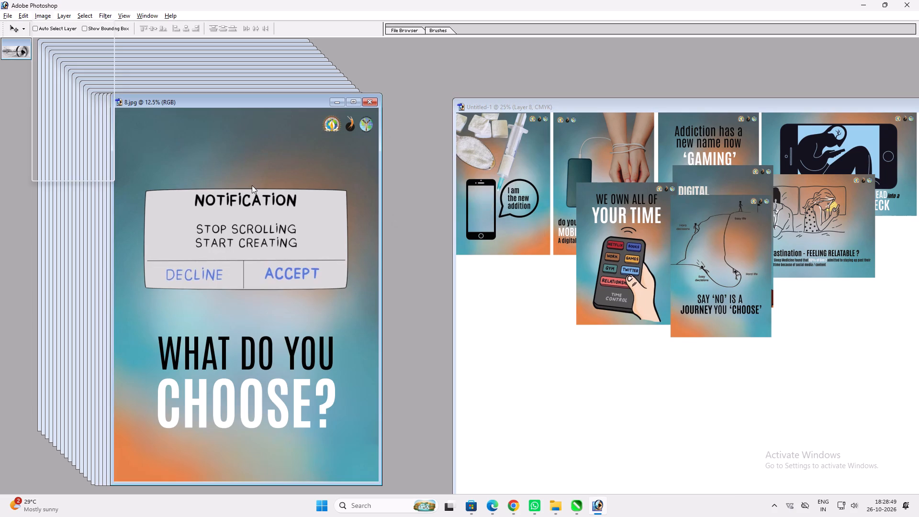
key("alt+i")
key("Tab")
key("Tab")
key("Tab")
key("Tab")
key("Tab")
key("Tab")
key("Tab")
key("Tab")
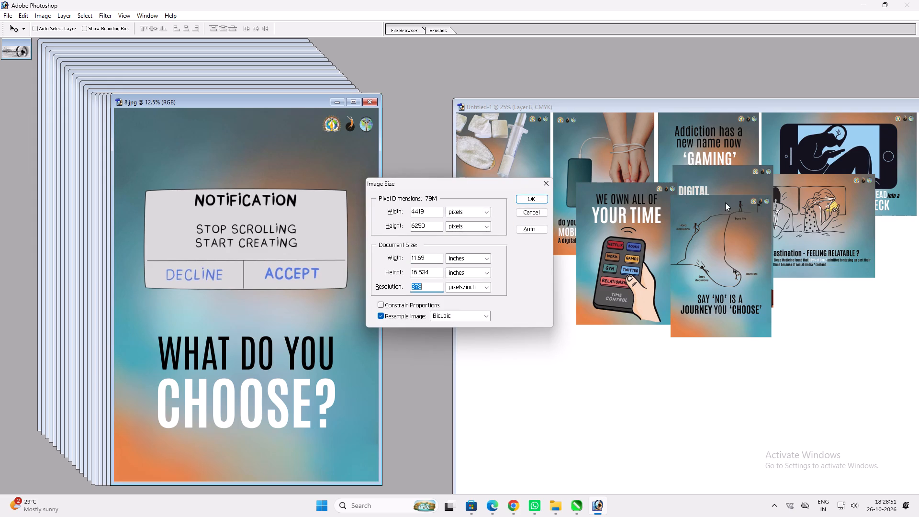
type("72")
key("Return")
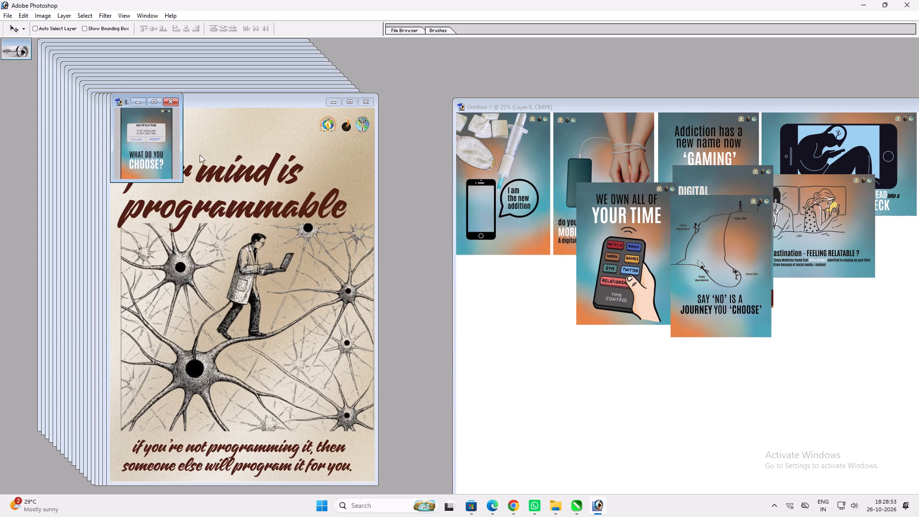
Copy the WHAT DO YOU CHOOSE? poster onto the canvas, over the upper part of the SAY 'NO' poster, and close 8.jpg without saving.
left_click_drag(137, 157, 651, 195)
left_click_drag(649, 192, 703, 235)
left_click(156, 136)
key("ctrl+w")
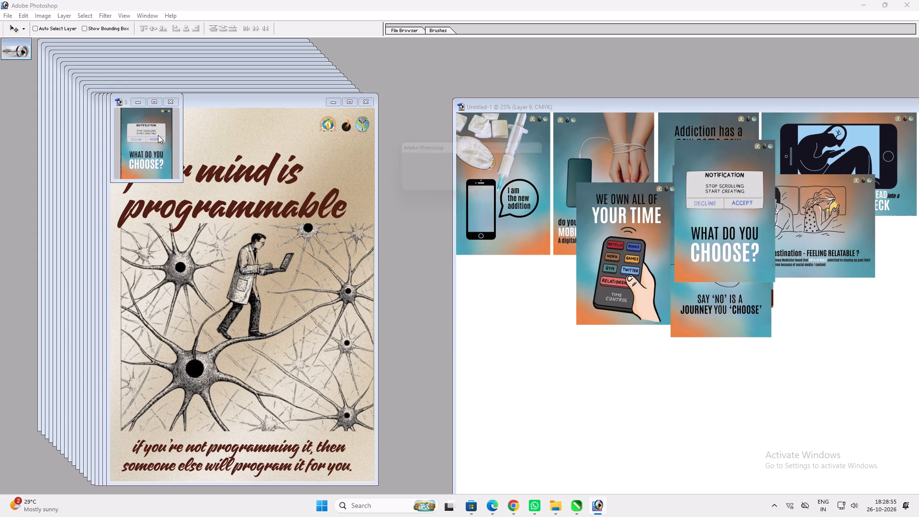
left_click(467, 184)
Resample the 32.jpg "your mind is programmable" poster to a resolution of 72 pixels/inch.
left_click(341, 189)
key("alt+i")
key("alt+i")
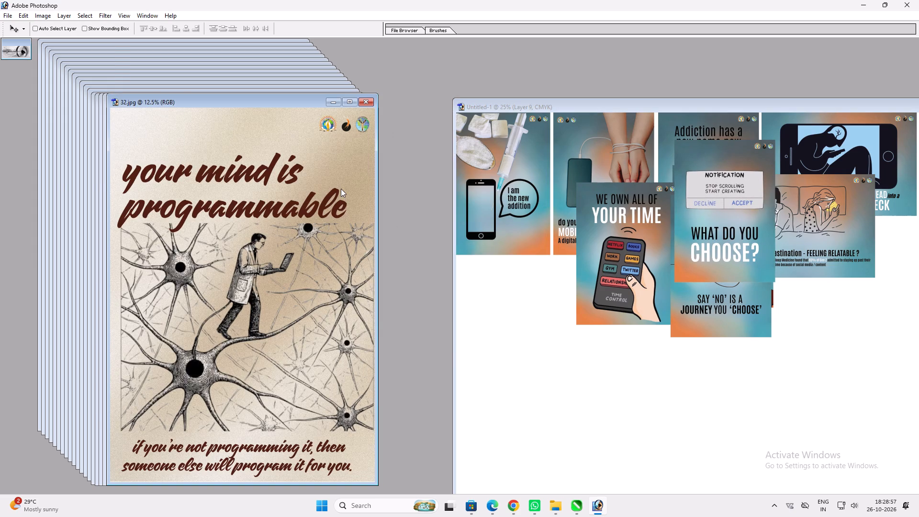
key("Tab")
key("Tab")
key("Tab")
key("Tab")
key("Tab")
key("Tab")
key("Tab")
key("Tab")
key("Tab")
key("shift+Tab")
type("72")
key("Return")
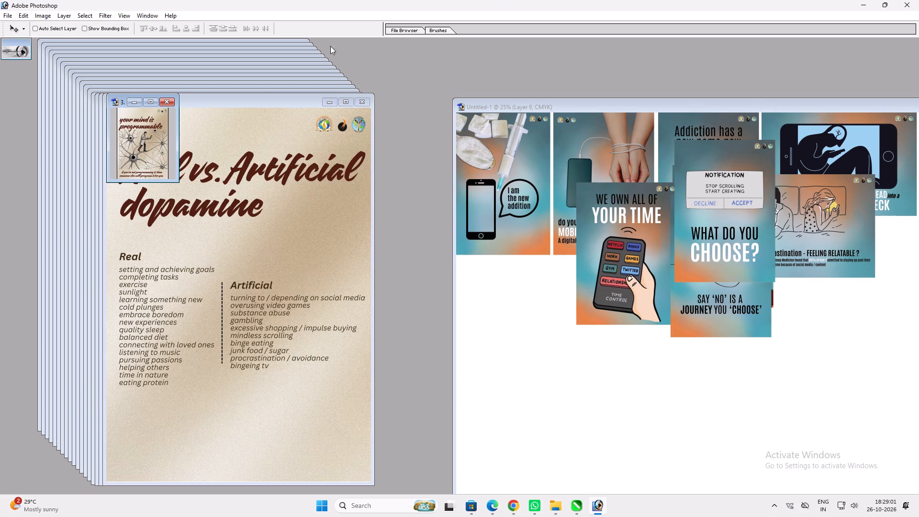
Copy the "your mind is programmable" poster onto the canvas, over the lower part of the WHAT DO YOU CHOOSE? poster, and close 32.jpg without saving.
left_click_drag(157, 130, 551, 186)
left_click_drag(559, 185, 785, 225)
left_click(149, 147)
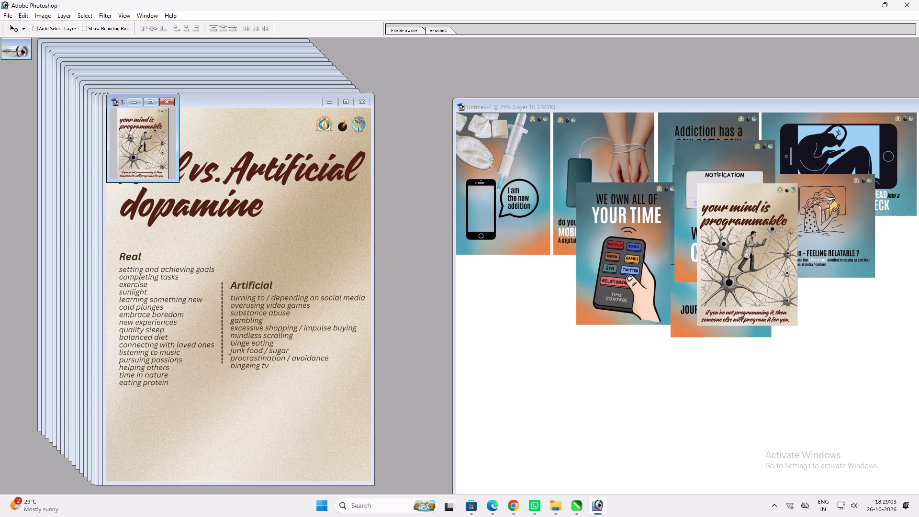
key("ctrl+w")
left_click(471, 180)
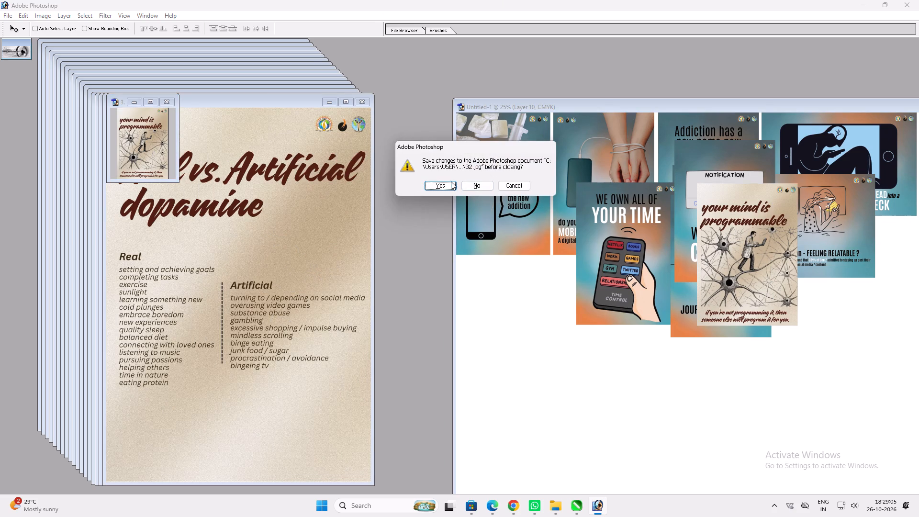
left_click(468, 184)
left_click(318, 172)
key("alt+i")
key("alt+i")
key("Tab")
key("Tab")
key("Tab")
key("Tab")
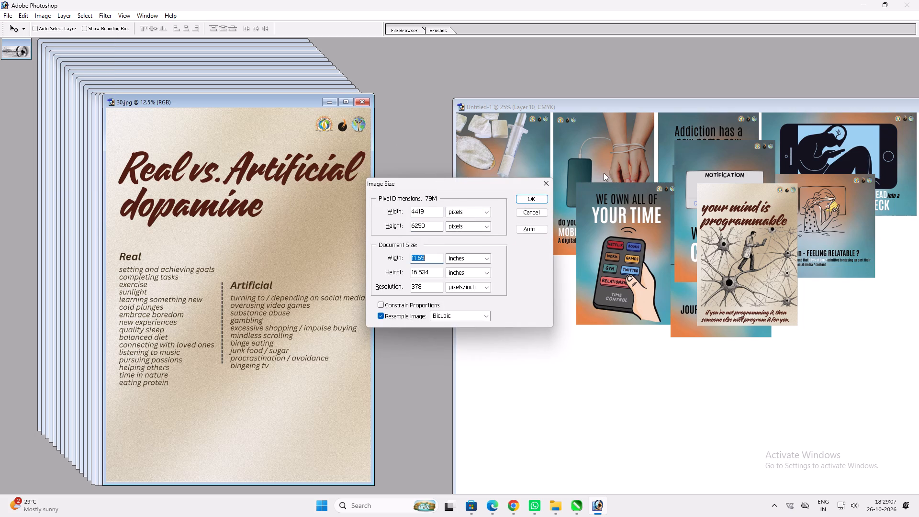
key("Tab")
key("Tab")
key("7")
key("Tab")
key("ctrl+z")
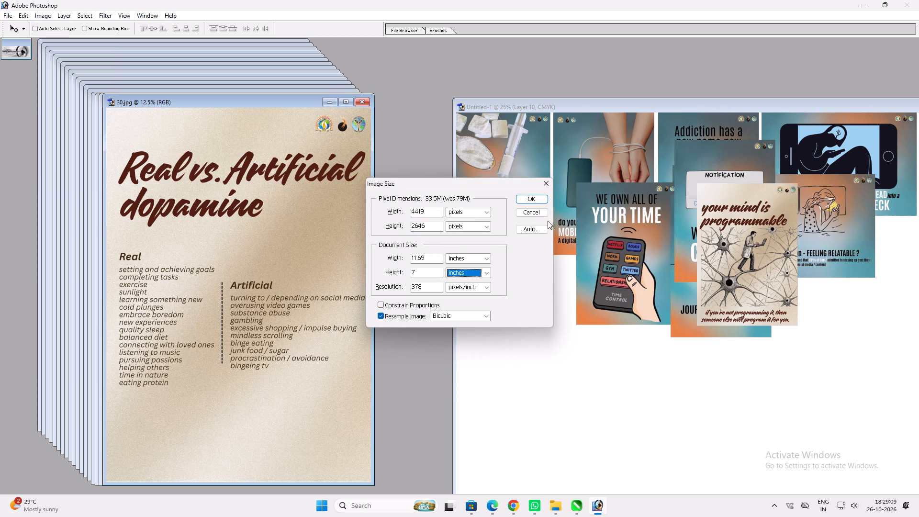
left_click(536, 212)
Resample the 30.jpg Real vs. Artificial dopamine poster to a resolution of 72 pixels/inch.
key("alt+i")
key("alt+i")
key("Tab")
key("Tab")
key("Tab")
key("Tab")
key("Tab")
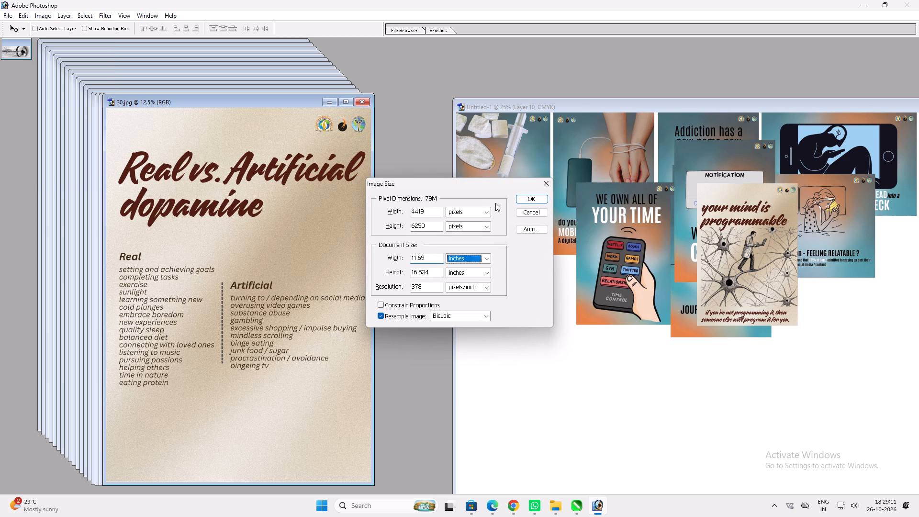
key("Tab")
key("Tab")
key("Tab")
key("7")
key("2")
key("Return")
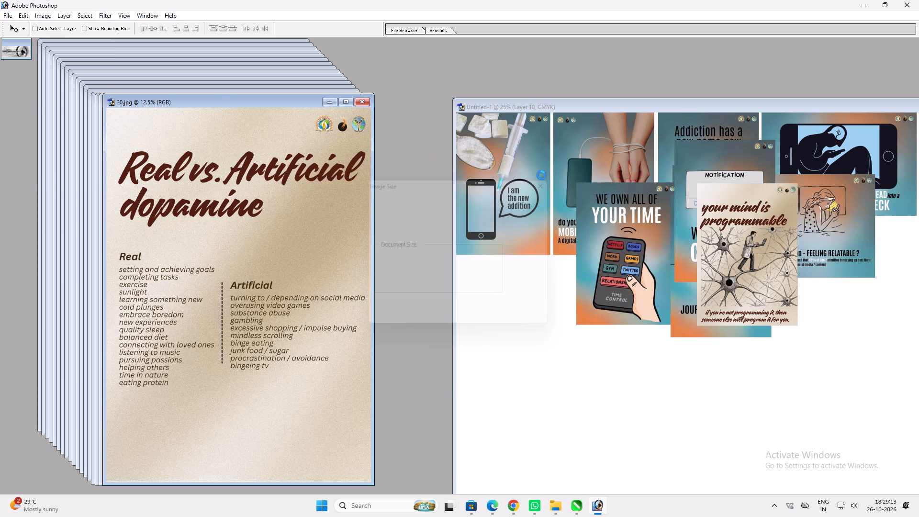
Copy the Real vs. Artificial dopamine poster onto the canvas, over the "your mind is programmable" poster, and close 30.jpg without saving.
left_click_drag(136, 141, 683, 203)
left_click_drag(665, 209, 718, 247)
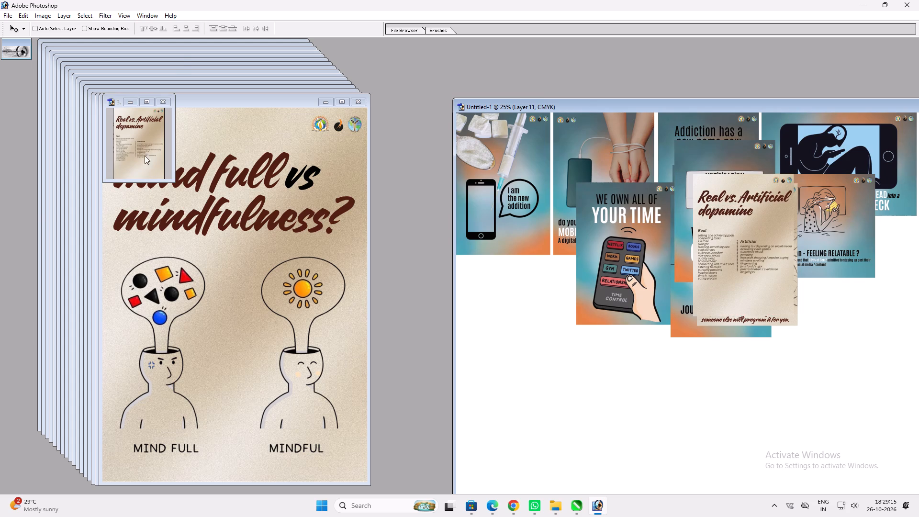
left_click(145, 156)
key("ctrl+w")
left_click(469, 184)
Resample the 29.jpg "mind full vs mindfulness?" poster to a resolution of 72 pixels/inch.
left_click(267, 191)
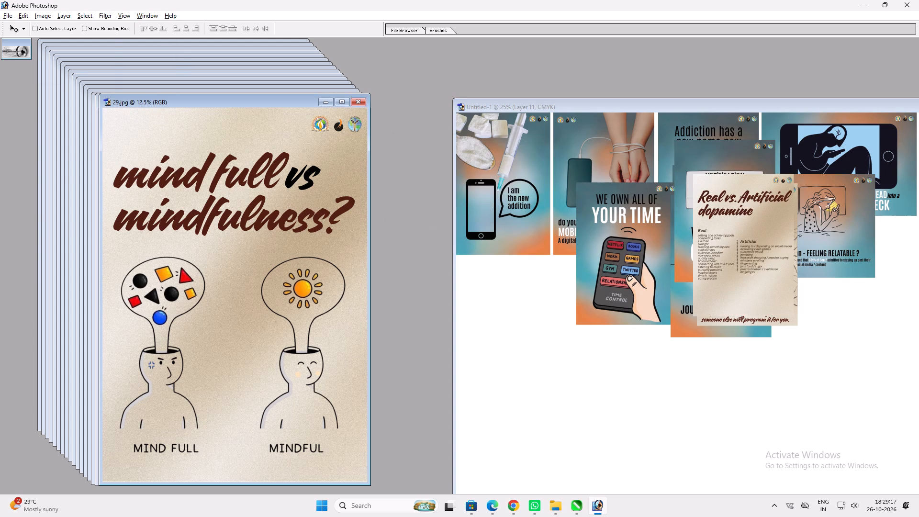
key("alt+i")
key("alt+i")
key("Tab")
key("Tab")
key("Tab")
key("Tab")
key("Tab")
key("Tab")
key("Tab")
key("Tab")
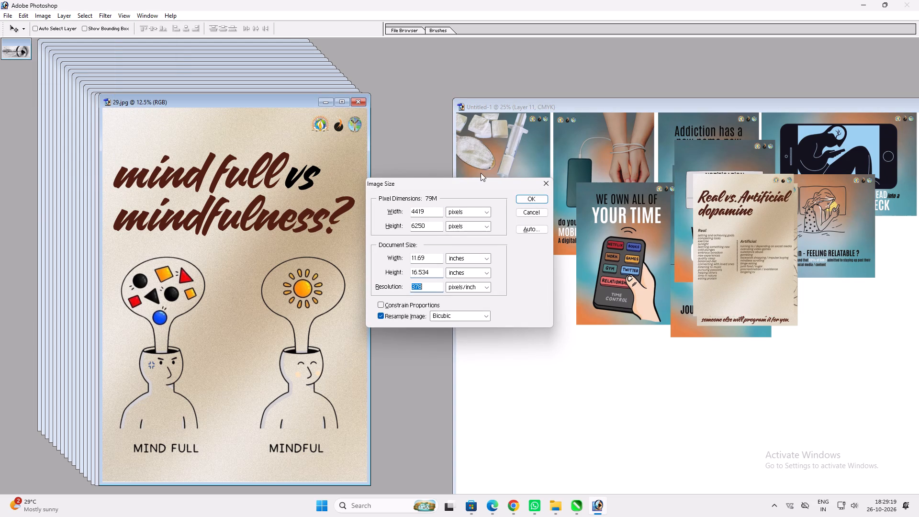
type("72")
key("Return")
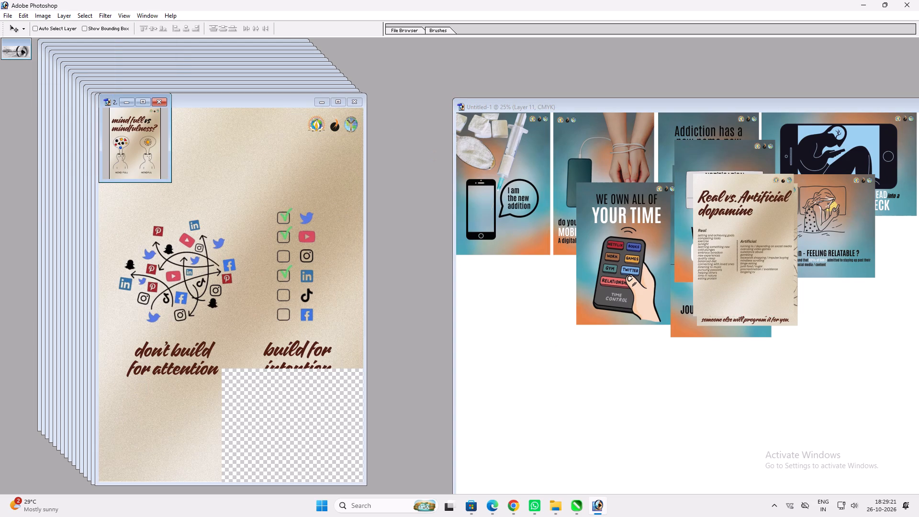
Copy the "mind full vs mindfulness?" poster onto the canvas, over the right side of the bedtime procrastination poster, and close 29.jpg without saving.
left_click_drag(146, 155, 643, 240)
left_click_drag(629, 239, 891, 264)
left_click(136, 165)
key("ctrl+w")
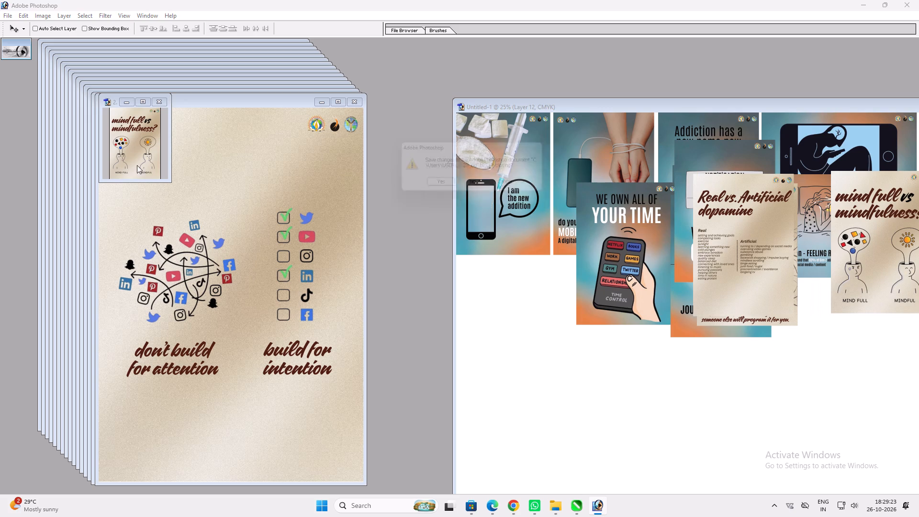
left_click(483, 187)
Resample the 31.jpg "don't build for attention, build for intention" poster to a resolution of 72 pixels/inch.
left_click(218, 209)
key("alt+i")
key("alt+i")
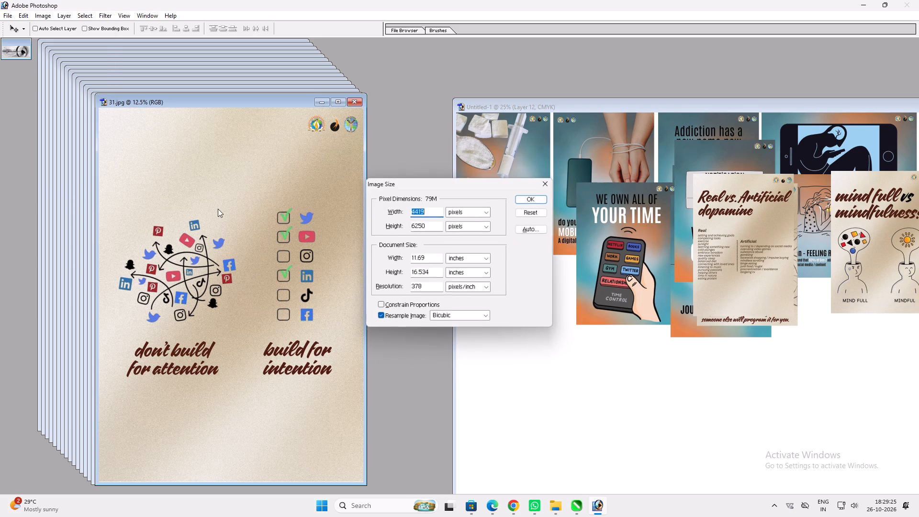
key("Tab")
key("Tab")
key("Tab")
key("Tab")
key("Tab")
key("Tab")
key("Tab")
key("Tab")
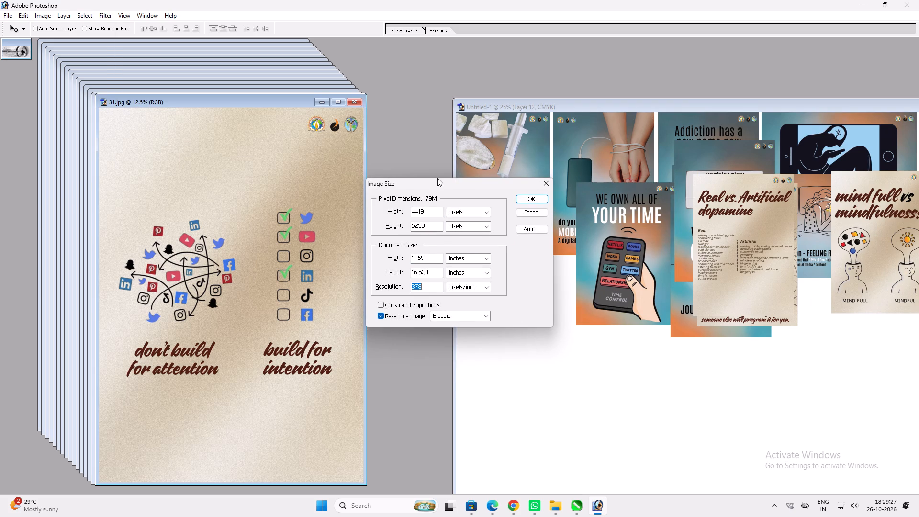
type("72")
key("Return")
Copy the "build for intention" poster onto the canvas, over most of the YOUR TIME poster, and close 31.jpg without saving.
left_click_drag(143, 150, 592, 247)
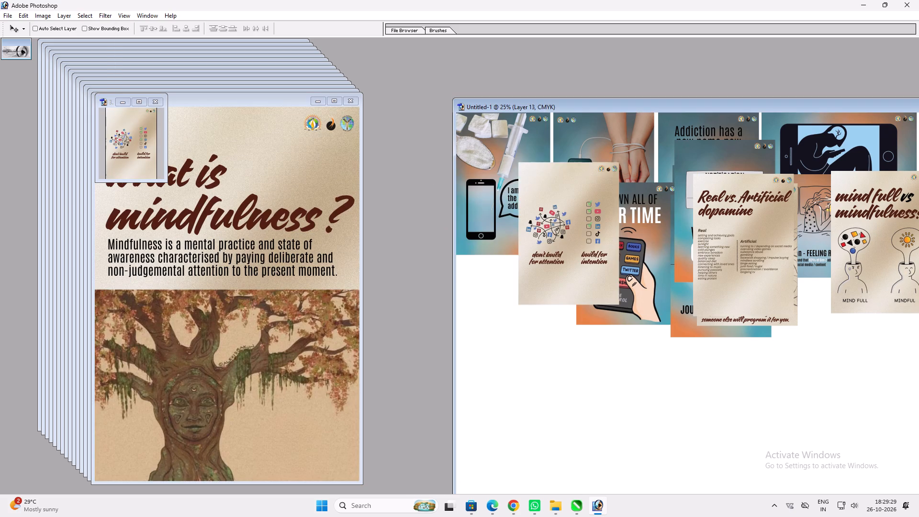
left_click_drag(617, 250, 655, 266)
left_click(148, 159)
key("ctrl+w")
left_click(473, 182)
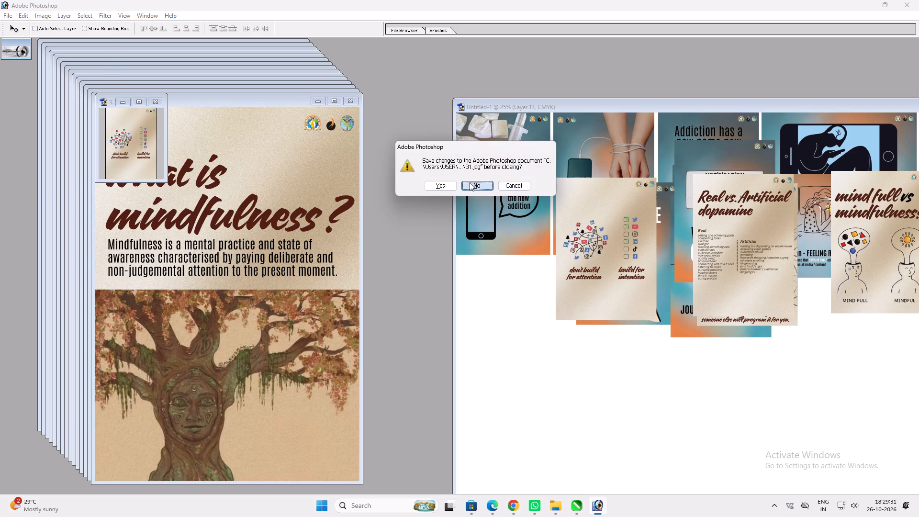
Resample the 28.jpg "what is mindfulness?" poster to a resolution of 72 pixels/inch.
left_click(337, 197)
key("alt+i")
key("alt+i")
key("Tab")
key("Tab")
key("Tab")
key("Tab")
key("Tab")
key("Tab")
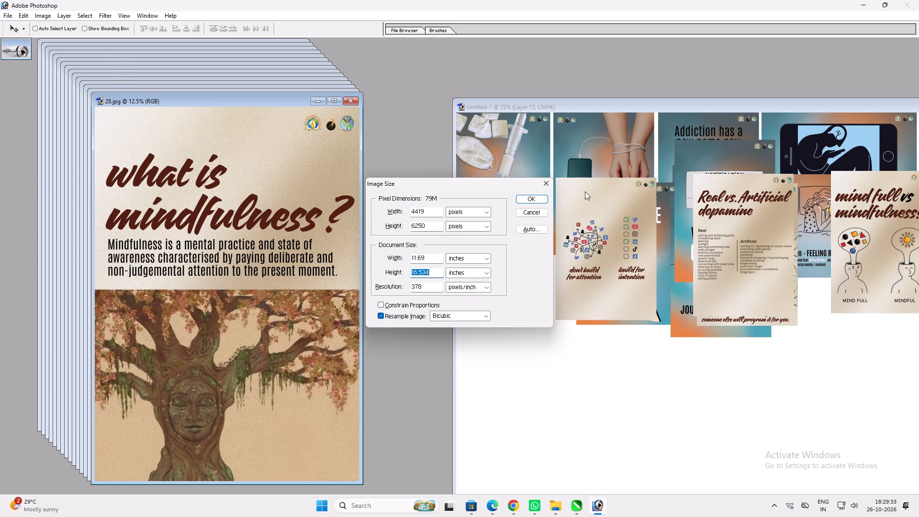
key("Tab")
key("Tab")
type("72")
key("Return")
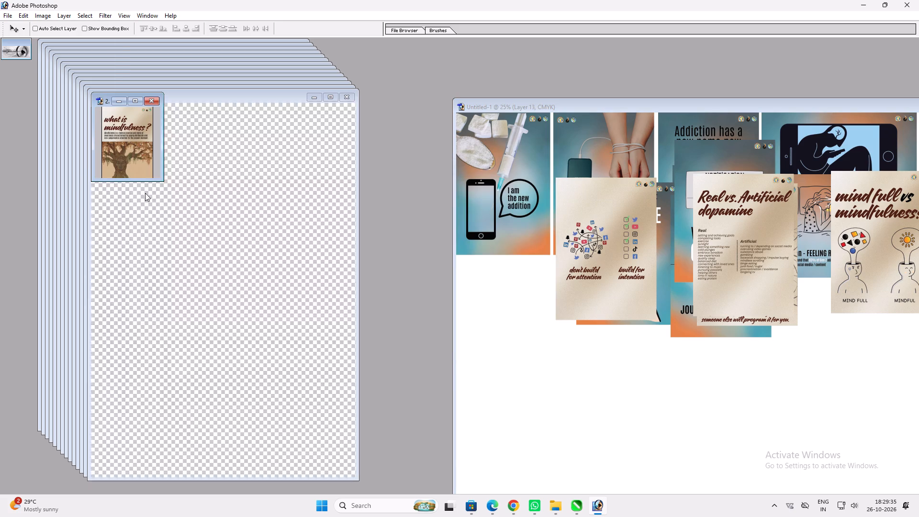
Copy the "what is mindfulness?" poster onto the canvas, just below the "build for intention" poster, and close 28.jpg without saving.
left_click_drag(129, 156, 576, 294)
left_click_drag(574, 284, 661, 367)
left_click(118, 170)
key("ctrl+w")
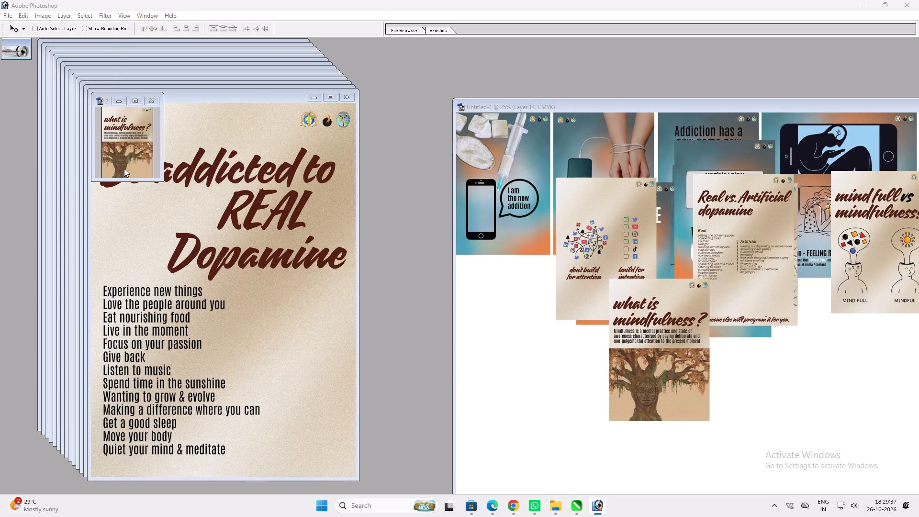
left_click(478, 190)
Resample the 27.jpg "Be addicted to REAL Dopamine" poster to a resolution of 72 pixels/inch.
left_click(264, 186)
key("alt+i")
key("alt+i")
key("Tab")
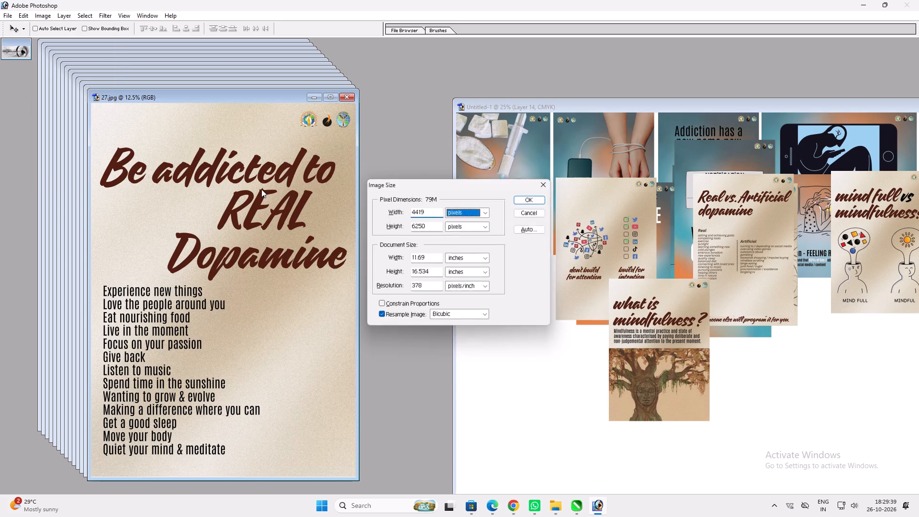
key("Tab")
key("Tab")
key("Tab")
key("Tab")
key("Tab")
key("Tab")
key("Tab")
type("72")
key("Return")
Copy the "Be addicted to REAL Dopamine" poster onto the canvas, to the right of "what is mindfulness?", and close 27.jpg without saving.
left_click_drag(133, 133, 657, 254)
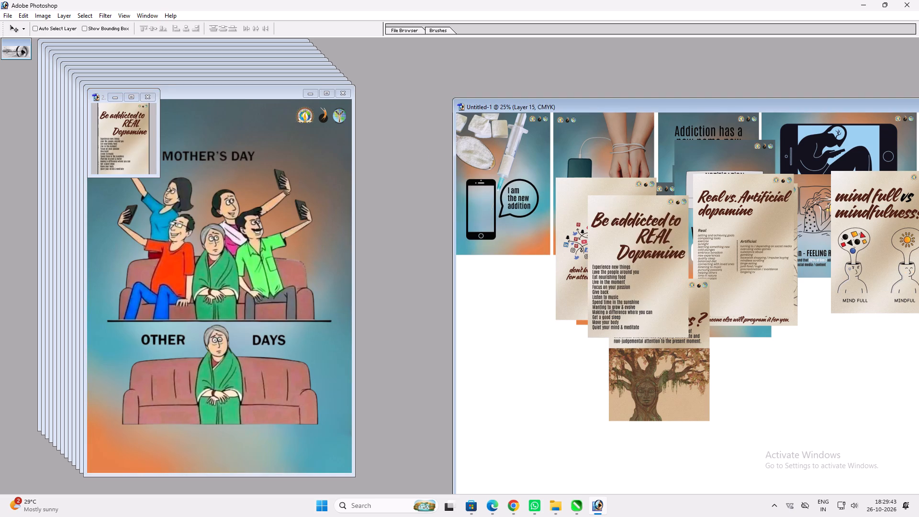
left_click_drag(638, 242, 785, 355)
left_click(144, 143)
key("ctrl+w")
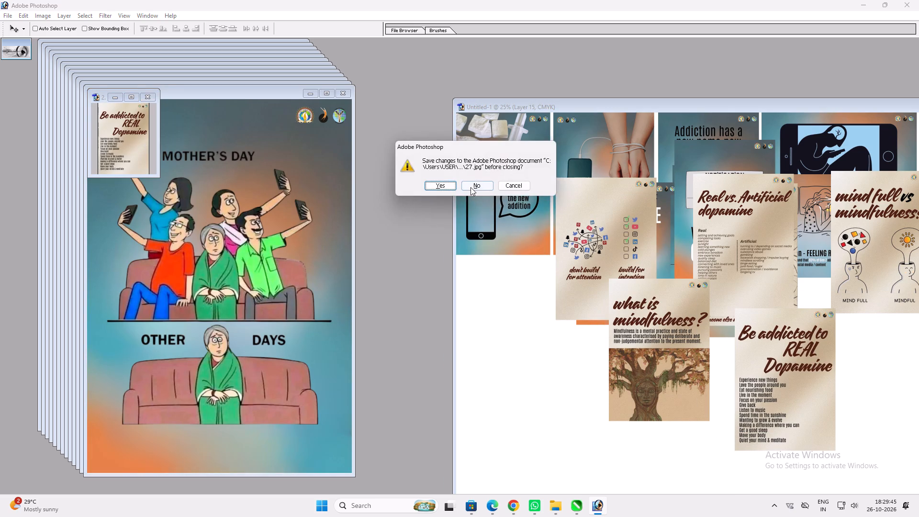
left_click(471, 187)
Resample the 20.jpg "Mother's Day / Other Days" poster to a resolution of 72 pixels/inch.
left_click(287, 187)
key("alt+i")
key("alt+i")
key("Tab")
key("Tab")
key("Tab")
key("Tab")
key("Tab")
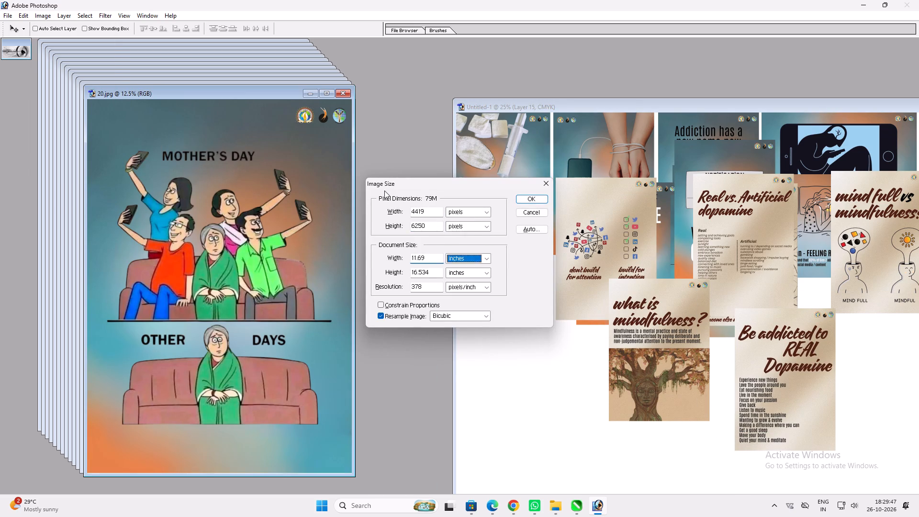
key("Tab")
key("Tab")
key("Tab")
key("7")
key("2")
key("Return")
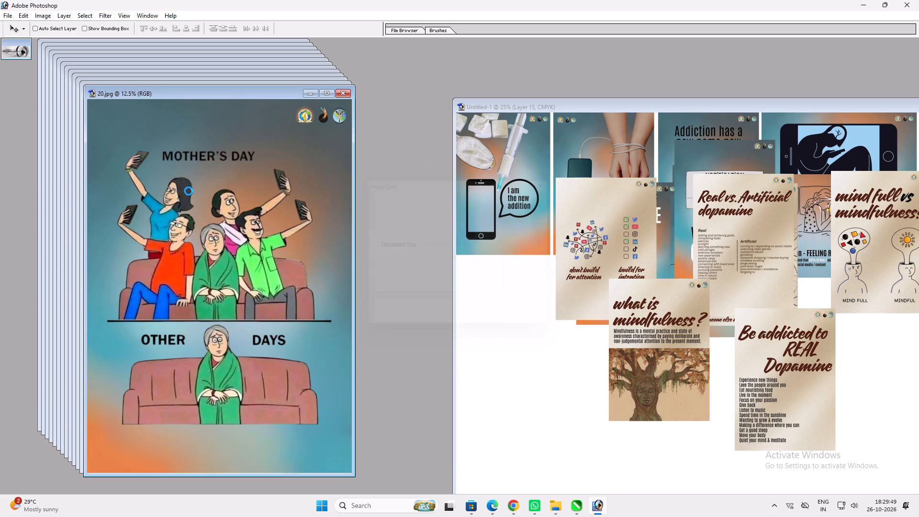
Copy the Mother's Day poster onto the canvas, over the upper part of "what is mindfulness?", and close 20.jpg without saving.
left_click_drag(111, 142, 623, 277)
left_click_drag(617, 269, 622, 298)
left_click(139, 156)
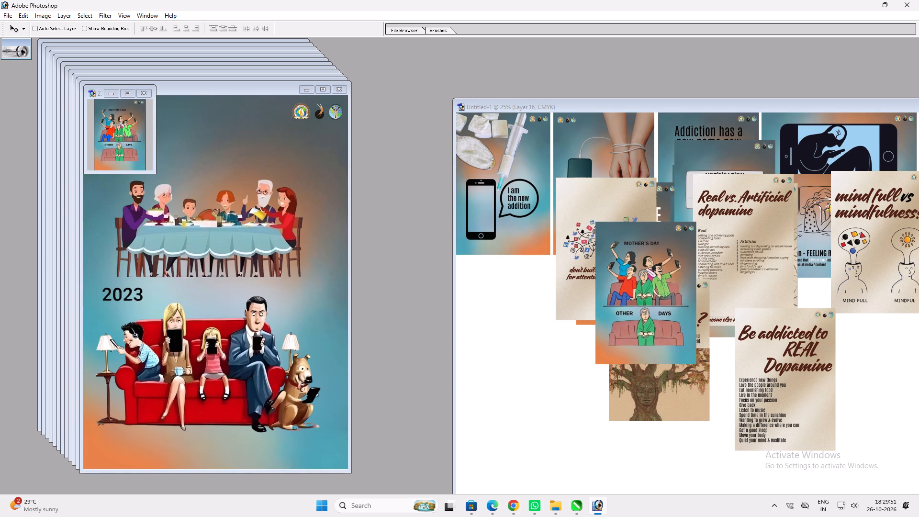
key("ctrl+w")
left_click(472, 188)
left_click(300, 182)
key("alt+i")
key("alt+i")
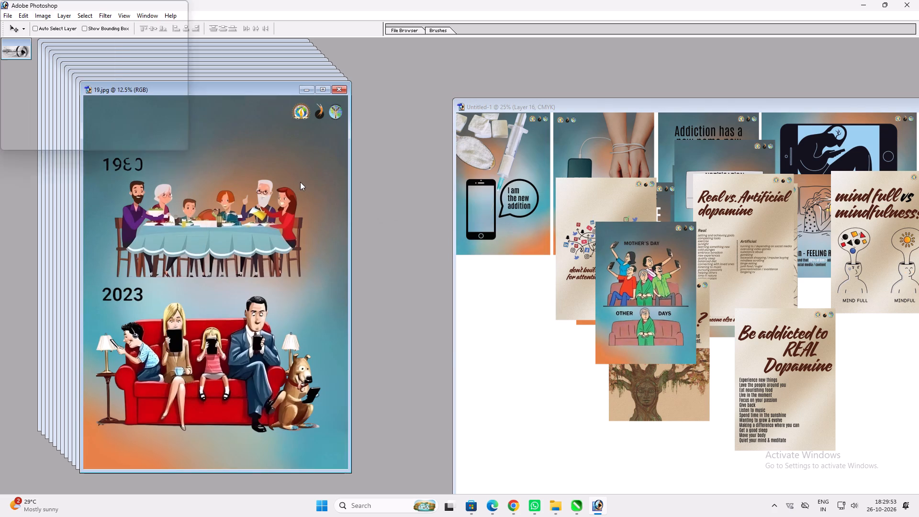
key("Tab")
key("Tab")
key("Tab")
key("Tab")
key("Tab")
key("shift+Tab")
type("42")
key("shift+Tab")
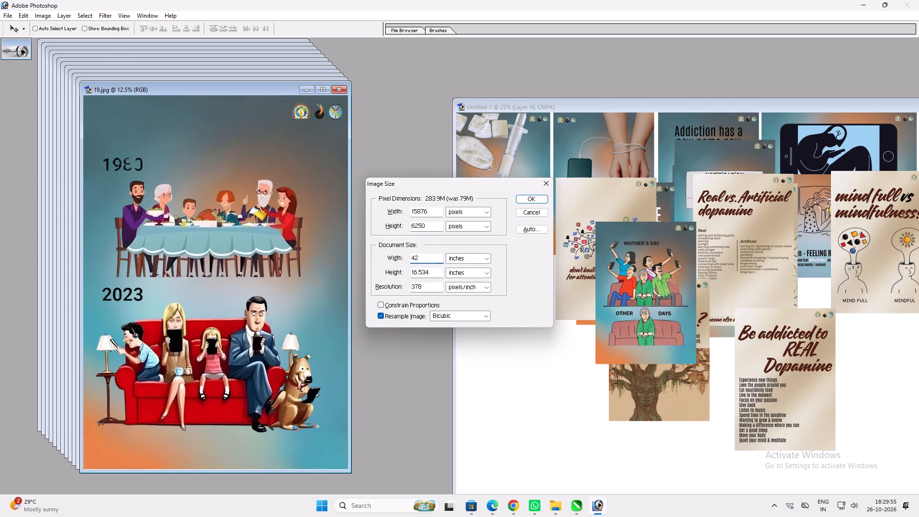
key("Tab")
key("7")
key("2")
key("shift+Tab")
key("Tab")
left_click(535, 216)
Resample the 19.jpg "1980 / 2023" family poster to a resolution of 72 pixels/inch.
left_click(207, 227)
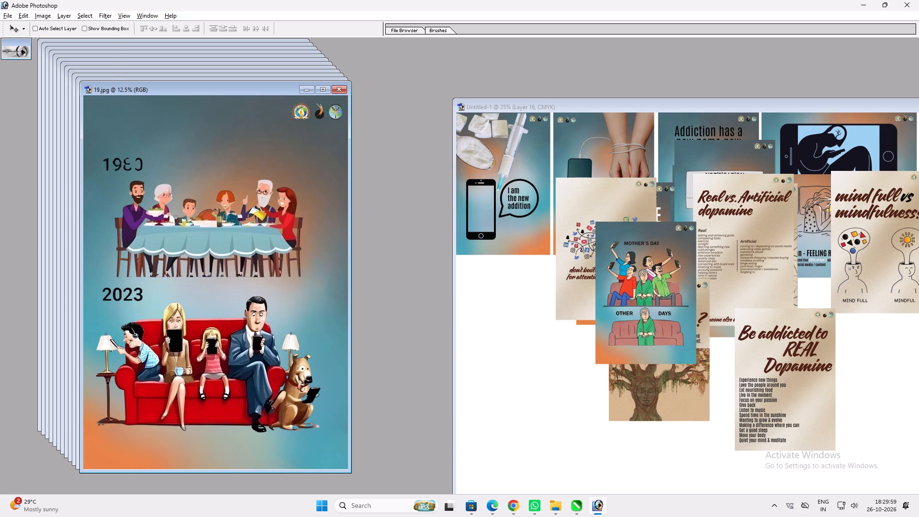
key("alt+i")
key("alt+i")
key("Tab")
key("Tab")
key("Tab")
key("Tab")
key("Tab")
key("Tab")
key("Tab")
key("Tab")
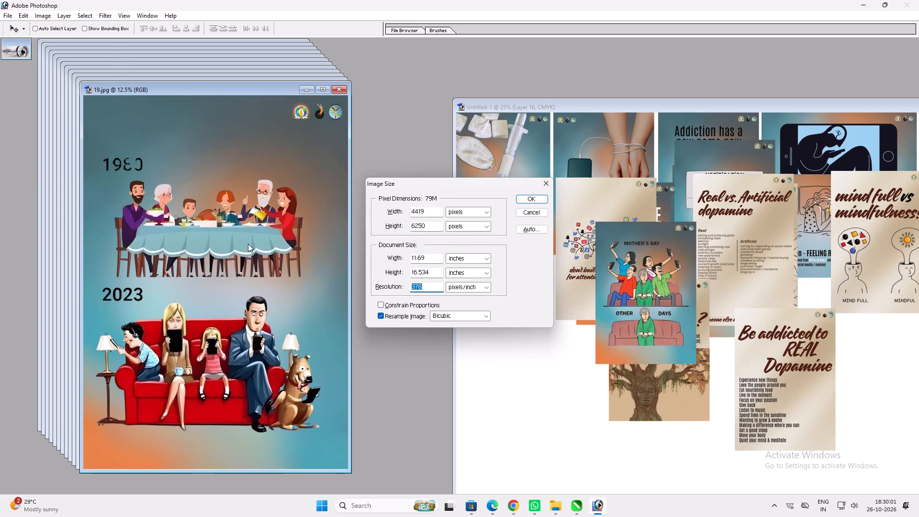
key("7")
key("2")
key("Return")
Copy the 1980/2023 family poster onto the canvas, over the upper half of the Mother's Day poster, and close 19.jpg without saving.
left_click_drag(113, 145, 347, 212)
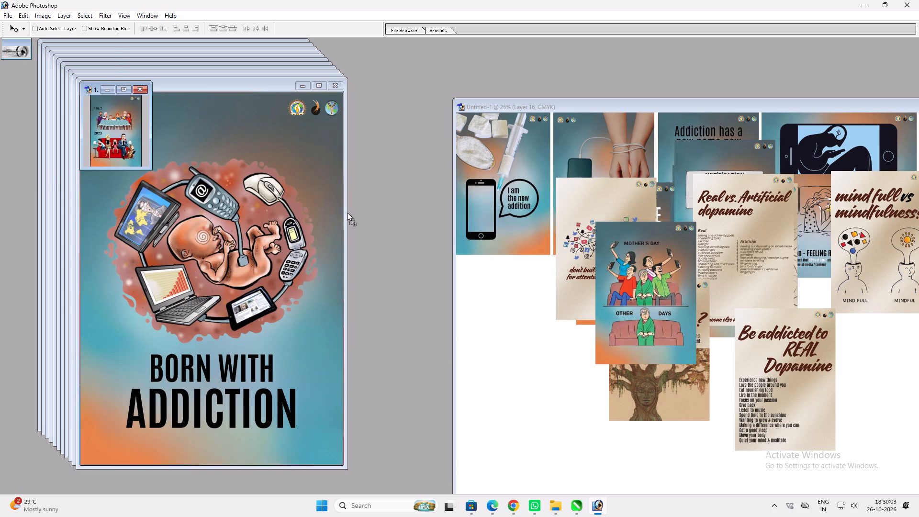
left_click_drag(347, 212, 641, 248)
left_click(124, 153)
key("ctrl+w")
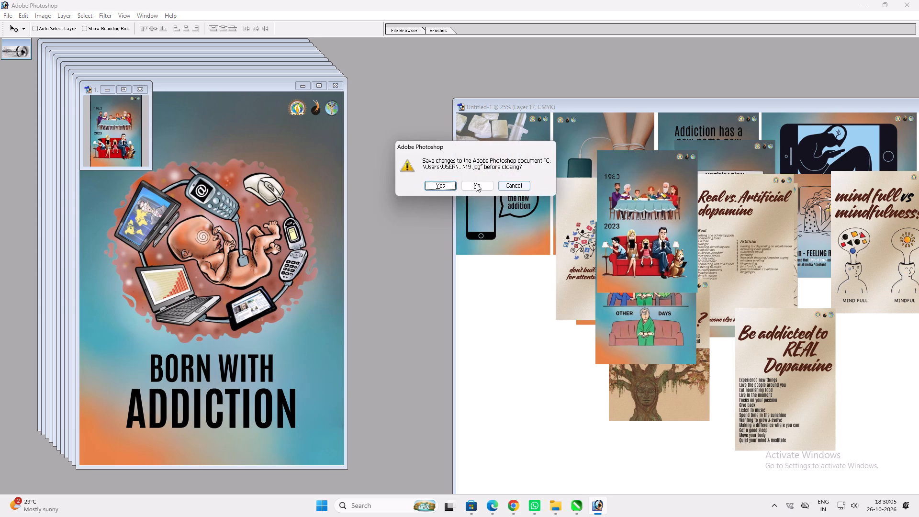
left_click_drag(476, 183, 471, 186)
Resample the 18.jpg "BORN WITH ADDICTION" poster to a resolution of 72 pixels/inch.
left_click(260, 187)
key("alt+i")
key("alt+i")
key("Tab")
key("Tab")
key("Tab")
key("Tab")
key("Tab")
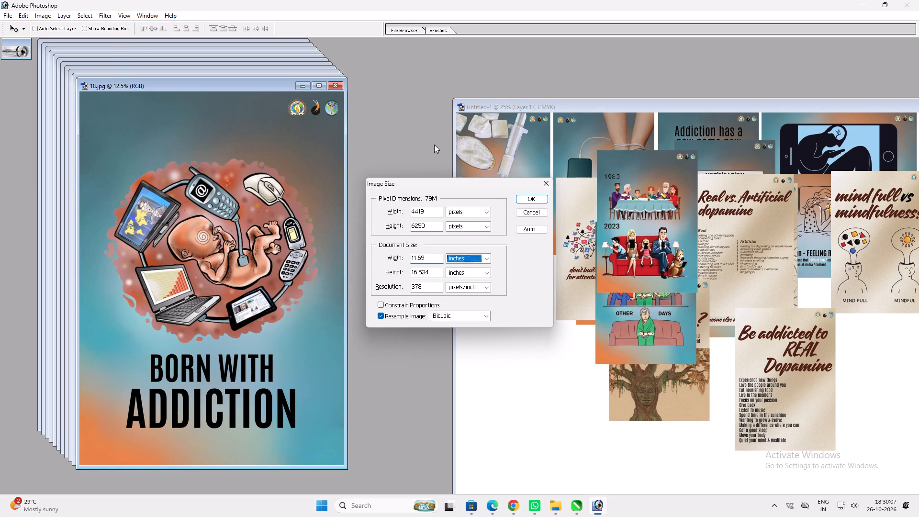
key("Tab")
key("Tab")
key("Tab")
type("72")
key("Return")
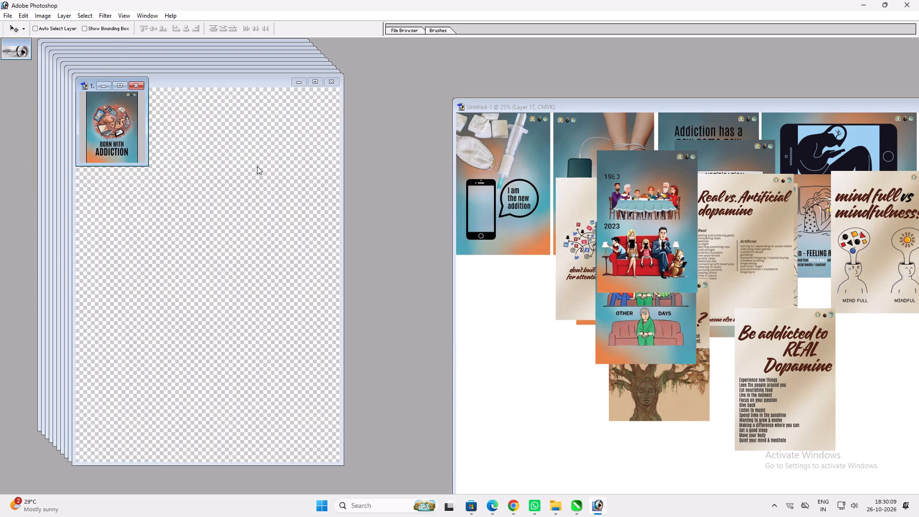
Copy the "BORN WITH ADDICTION" poster onto the canvas, over the "Real vs. Artificial dopamine" poster, and close 18.jpg without saving.
left_click_drag(114, 124, 647, 230)
left_click_drag(635, 228, 744, 231)
left_click(132, 133)
key("ctrl+w")
left_click(477, 180)
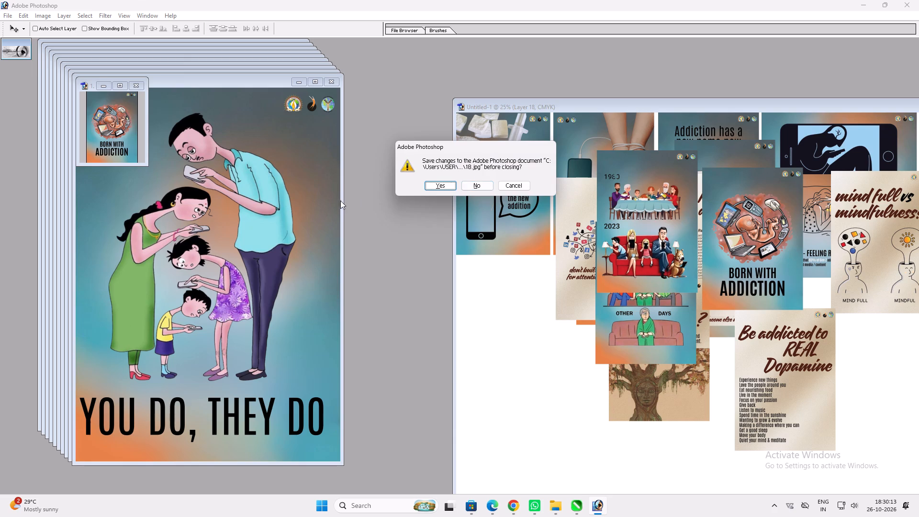
left_click(463, 184)
Resample the 17.jpg "YOU DO, THEY DO" poster to a resolution of 72 pixels/inch.
left_click(283, 183)
key("alt+i")
key("alt+i")
key("Tab")
key("Tab")
key("Tab")
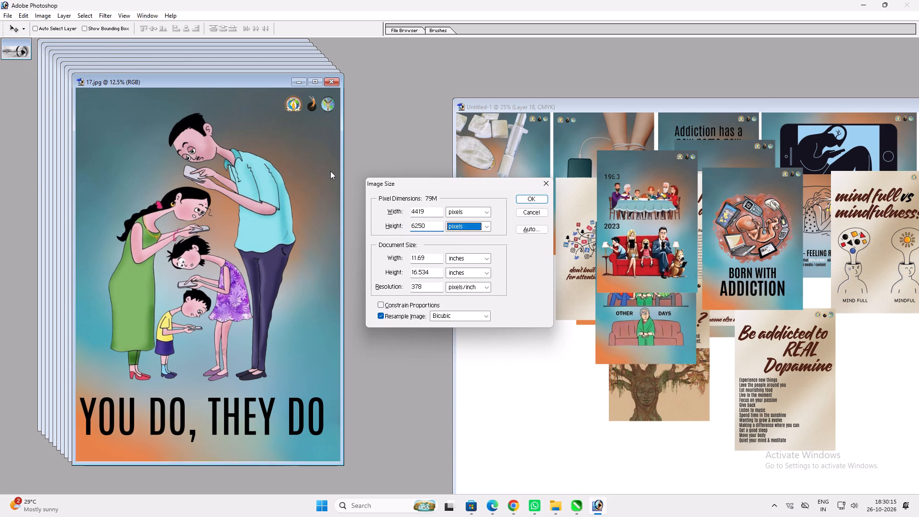
key("Tab")
key("Tab")
key("Tab")
key("Tab")
key("Tab")
key("7")
key("2")
key("Return")
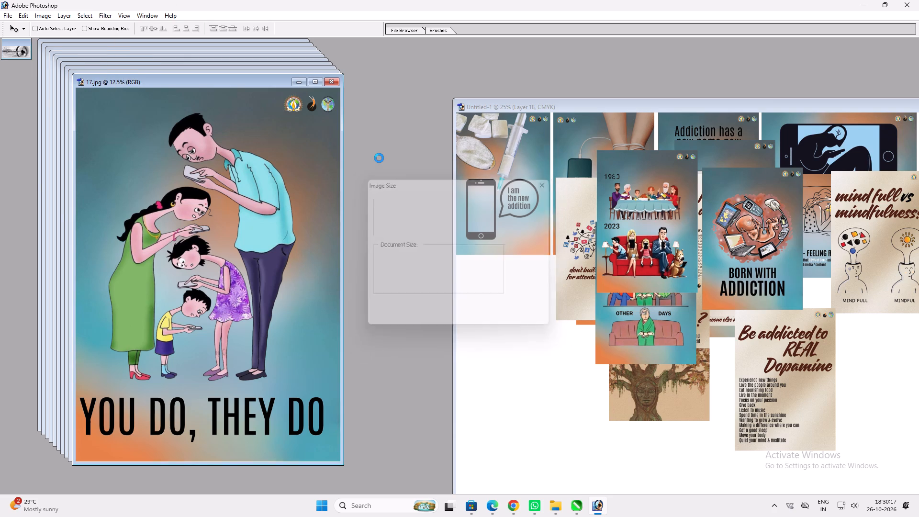
Copy the "YOU DO, THEY DO" poster onto the canvas, over the lower part of "mind full vs mindfulness?", and close 17.jpg without saving.
left_click_drag(124, 117, 650, 269)
left_click_drag(640, 259, 875, 284)
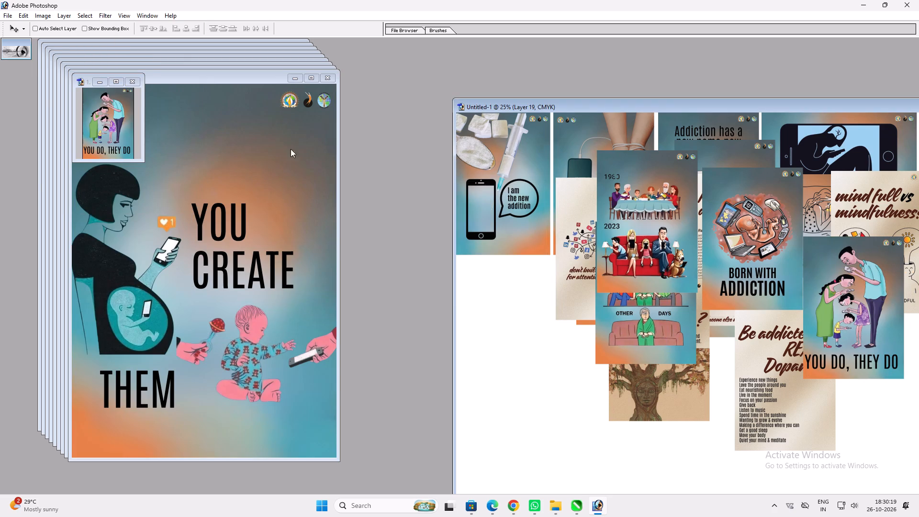
left_click(111, 124)
key("ctrl+w")
left_click_drag(479, 190, 473, 191)
left_click(254, 179)
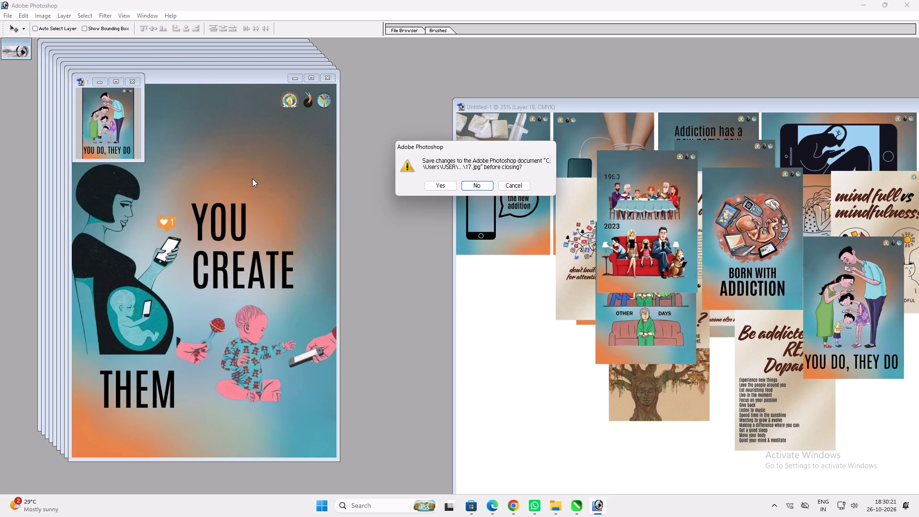
left_click(471, 183)
Resample the 16.jpg "YOU CREATE THEM" poster to a resolution of 72 pixels/inch.
left_click_drag(251, 165, 247, 167)
key("alt+i")
key("alt+i")
key("Tab")
key("Tab")
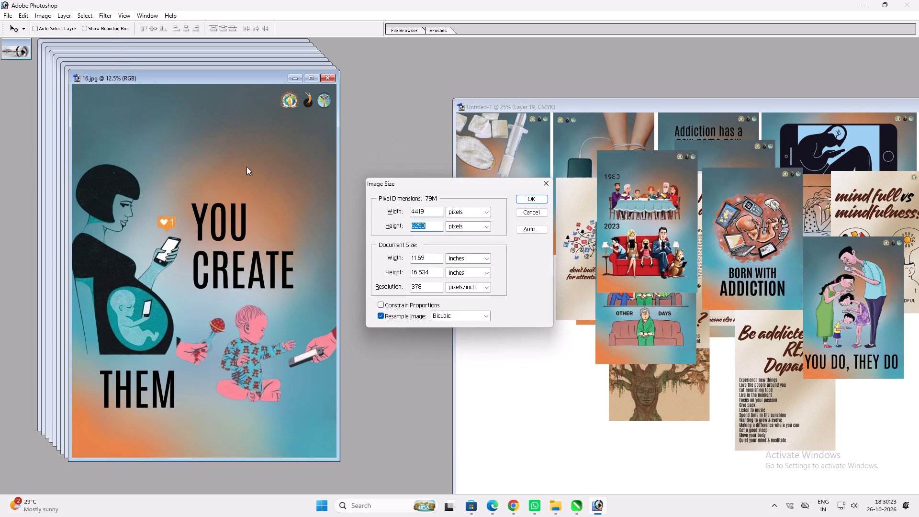
key("Tab")
key("Tab")
key("Tab")
key("Tab")
key("Tab")
key("Tab")
type("72")
key("Return")
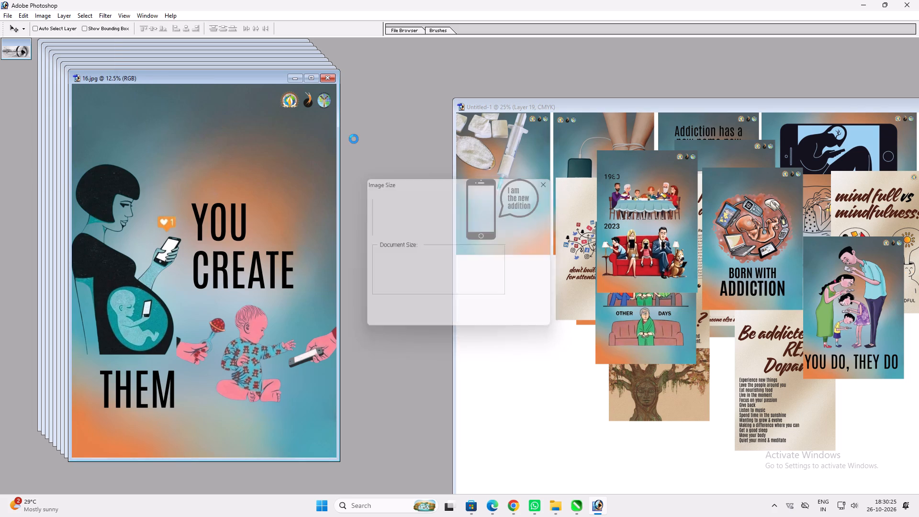
Copy the "YOU CREATE THEM" poster onto the canvas, over the left side of the "build for intention" poster, and close 16.jpg without saving.
left_click_drag(107, 114, 549, 214)
left_click_drag(554, 208, 577, 265)
left_click(102, 101)
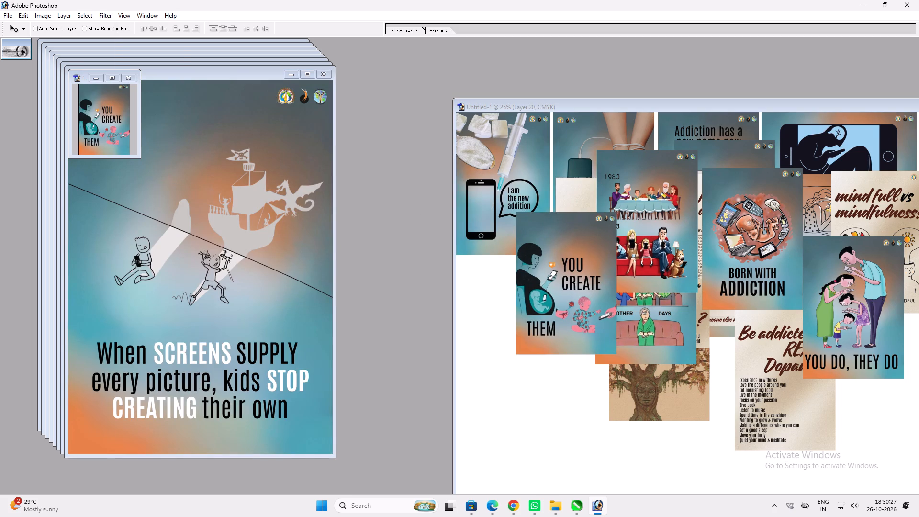
key("ctrl+w")
left_click(477, 186)
Resample the 11.jpg "When SCREENS SUPPLY every picture" poster to a resolution of 72 pixels/inch.
left_click(243, 172)
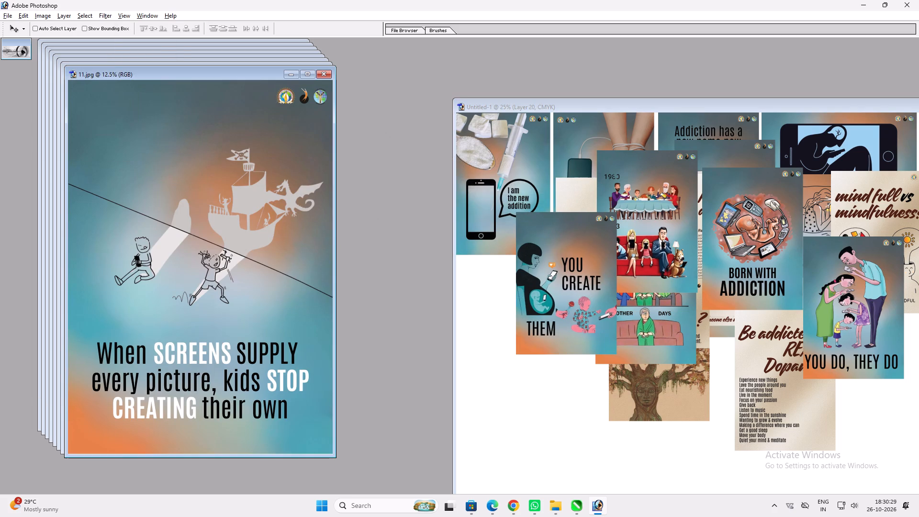
key("alt+i")
key("alt+i")
key("Tab")
key("Tab")
key("Tab")
key("Tab")
key("Tab")
key("Tab")
key("Tab")
key("Tab")
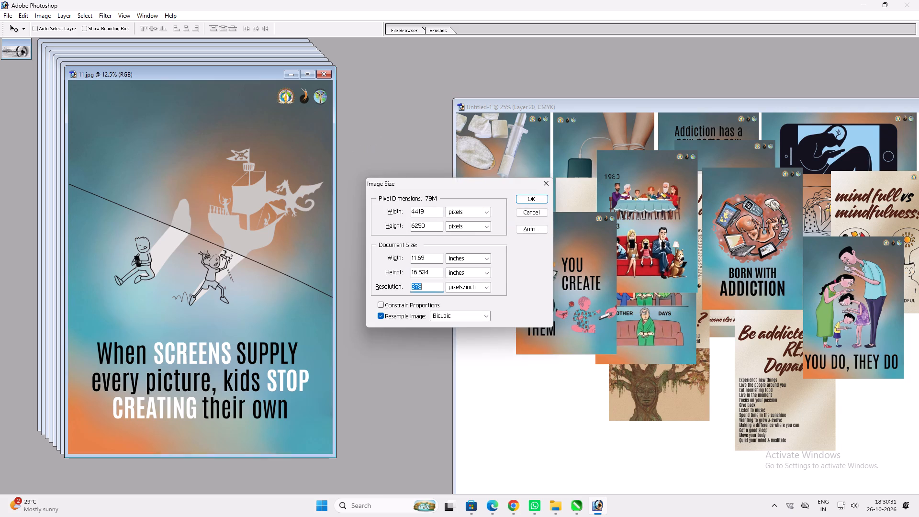
key("7")
key("2")
key("Return")
Copy the "When SCREENS SUPPLY" poster onto the canvas, over the right side of "YOU CREATE THEM", and close 11.jpg without saving.
key("v")
left_click_drag(102, 113, 580, 179)
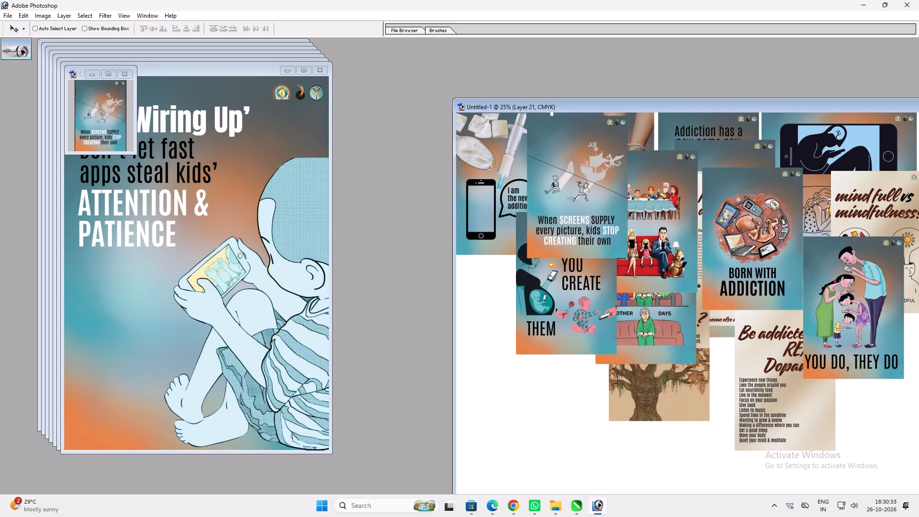
left_click_drag(559, 179, 591, 243)
left_click(93, 112)
key("ctrl+w")
left_click(486, 186)
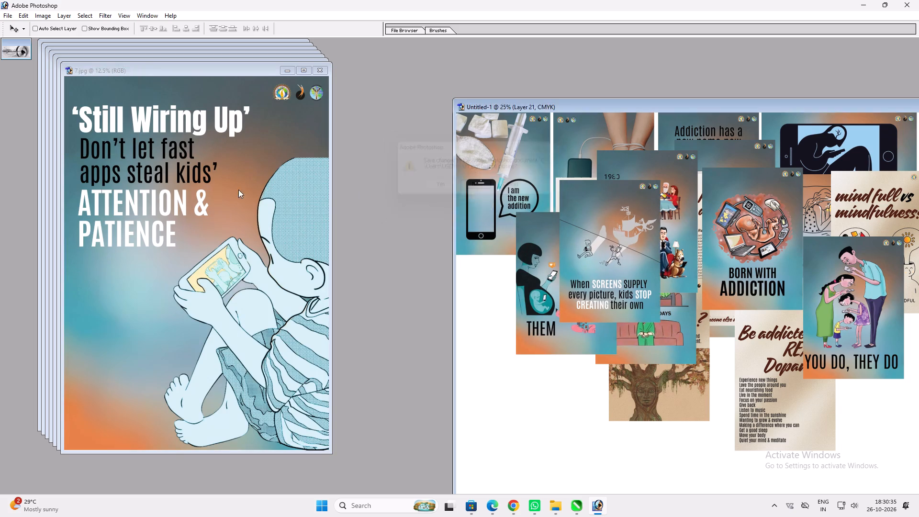
Resample the 7.jpg "'Still Wiring Up'" poster to a resolution of 72 pixels/inch.
left_click(238, 190)
key("alt+i")
key("alt+i")
key("Tab")
key("Tab")
key("Tab")
key("Tab")
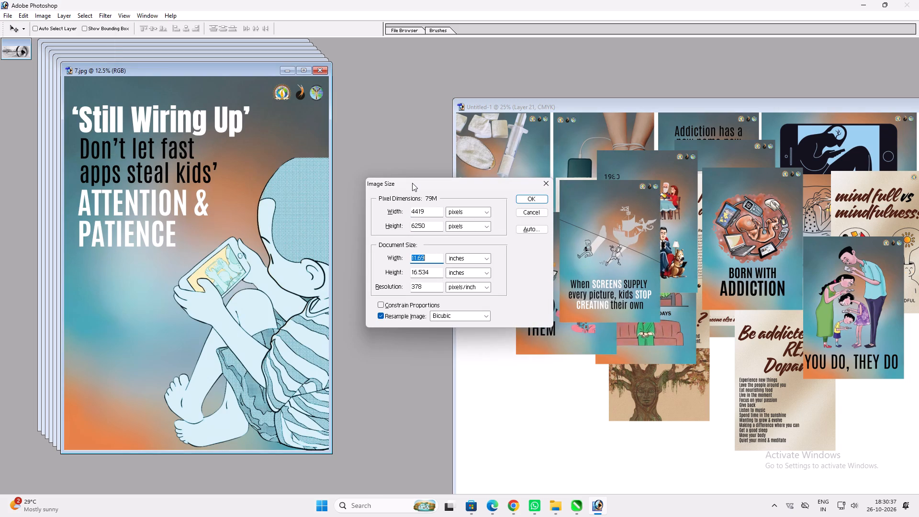
key("Tab")
key("Tab")
key("Tab")
key("Tab")
type("72")
key("Return")
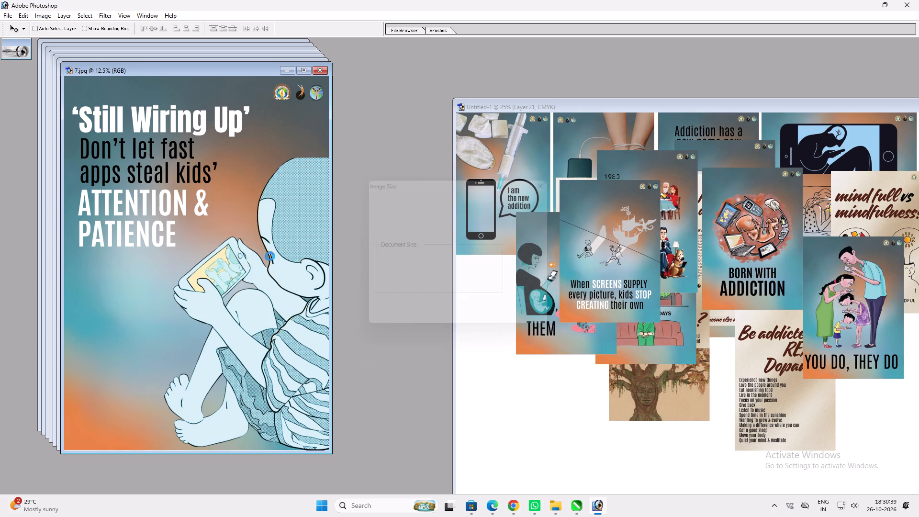
Copy the "'Still Wiring Up'" poster onto the canvas, over most of "BORN WITH ADDICTION", and close 7.jpg without saving.
left_click_drag(104, 117, 536, 206)
left_click_drag(523, 204, 728, 243)
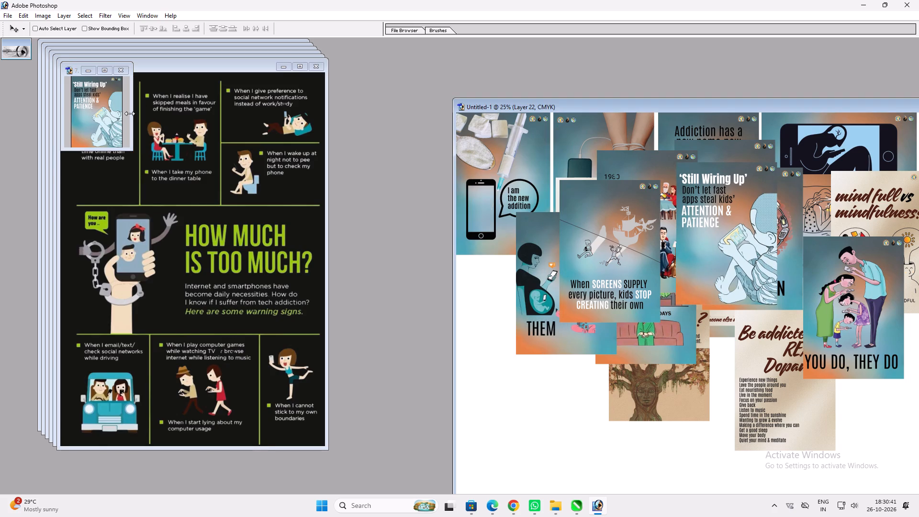
left_click(114, 106)
key("ctrl+w")
left_click(473, 185)
Resample the 22.jpg "HOW MUCH IS TOO MUCH?" poster to a resolution of 72 pixels/inch.
left_click(224, 136)
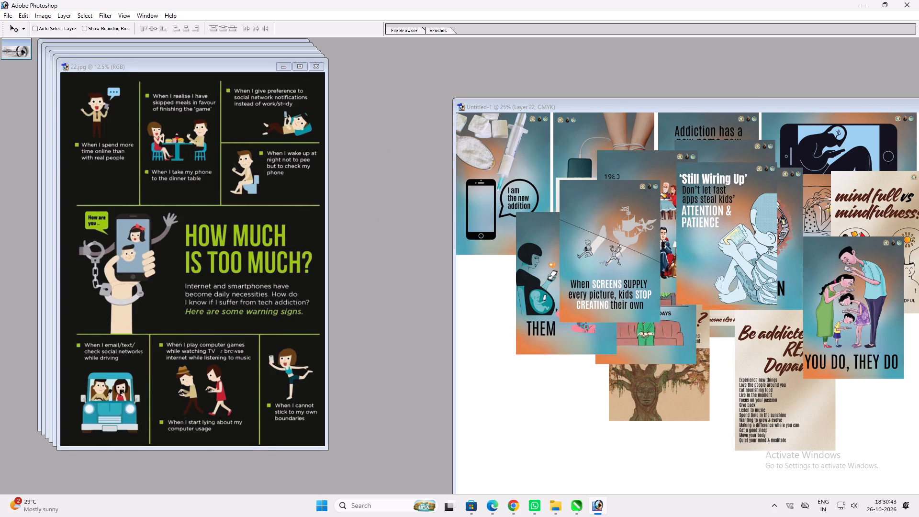
key("alt+i")
key("alt+i")
key("Tab")
key("Tab")
key("Tab")
key("Tab")
key("Tab")
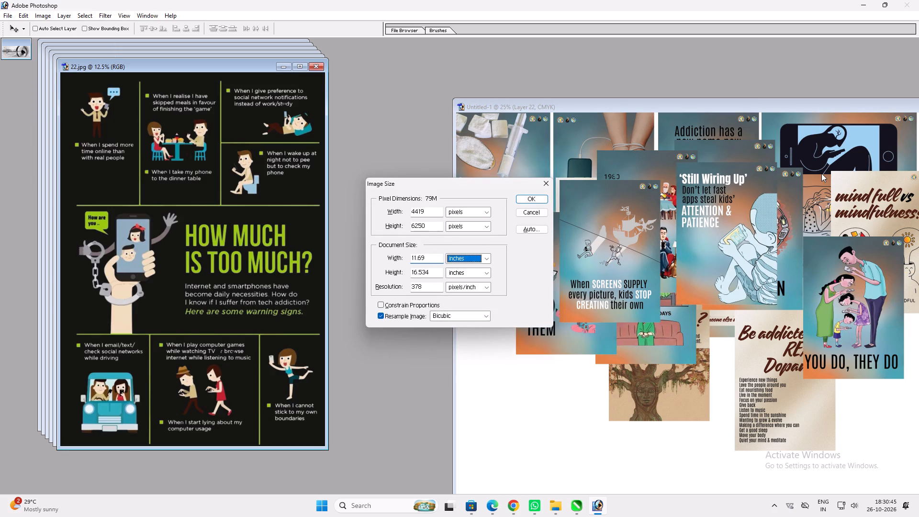
key("Tab")
key("Tab")
key("Tab")
type("72")
key("Return")
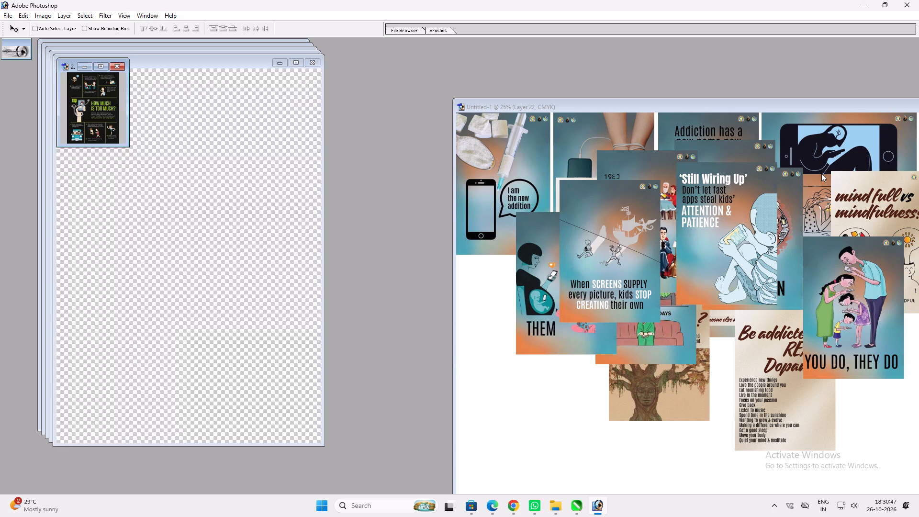
Copy the "HOW MUCH IS TOO MUCH?" poster onto the canvas, over the left side of "'Still Wiring Up'", and close 22.jpg without saving.
left_click_drag(101, 87, 649, 174)
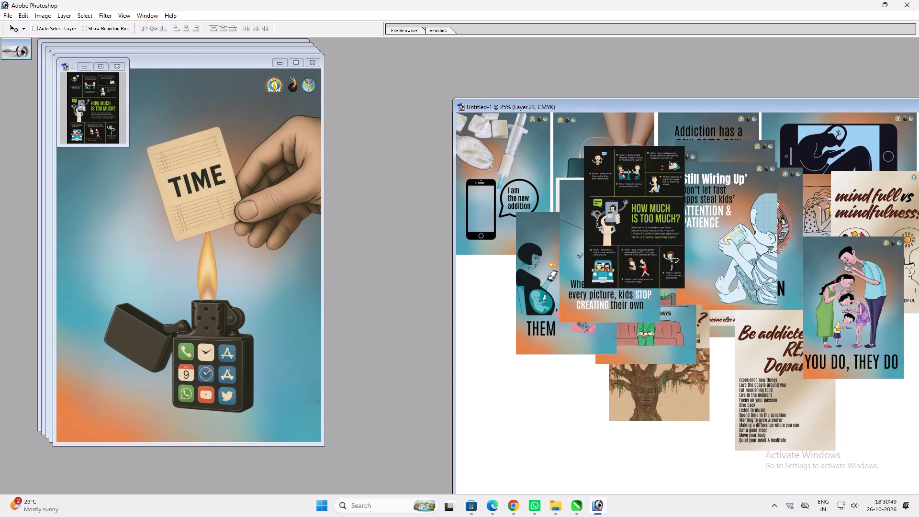
left_click_drag(635, 172, 707, 201)
left_click(98, 90)
key("ctrl+w")
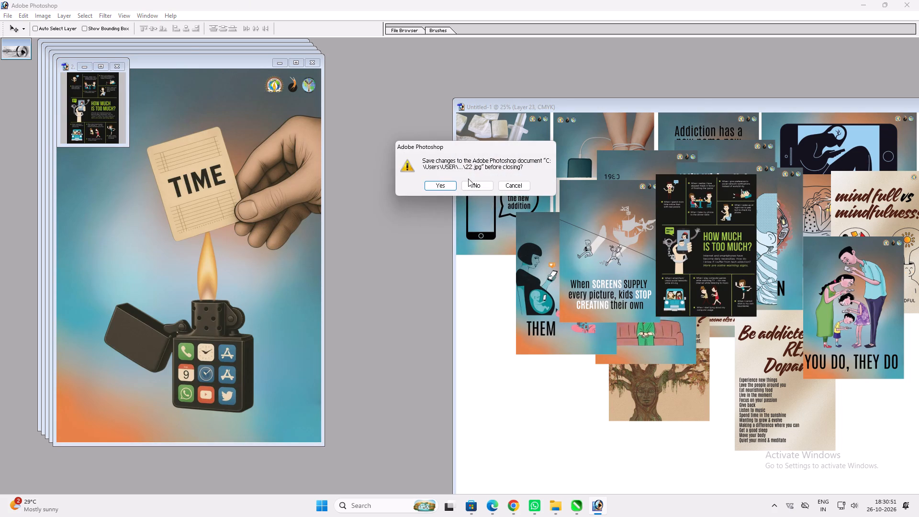
left_click(469, 182)
Resample the 21.jpg "TIME" lighter poster to a resolution of 72 pixels/inch.
left_click(151, 169)
key("alt+i")
key("alt+i")
key("Tab")
key("Tab")
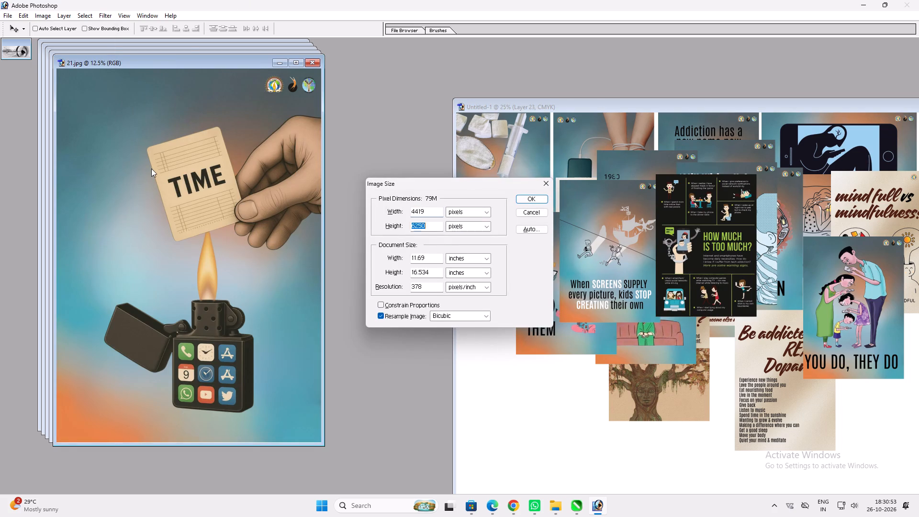
key("Tab")
key("Tab")
key("Tab")
key("Tab")
key("Tab")
key("Tab")
key("7")
key("2")
key("Return")
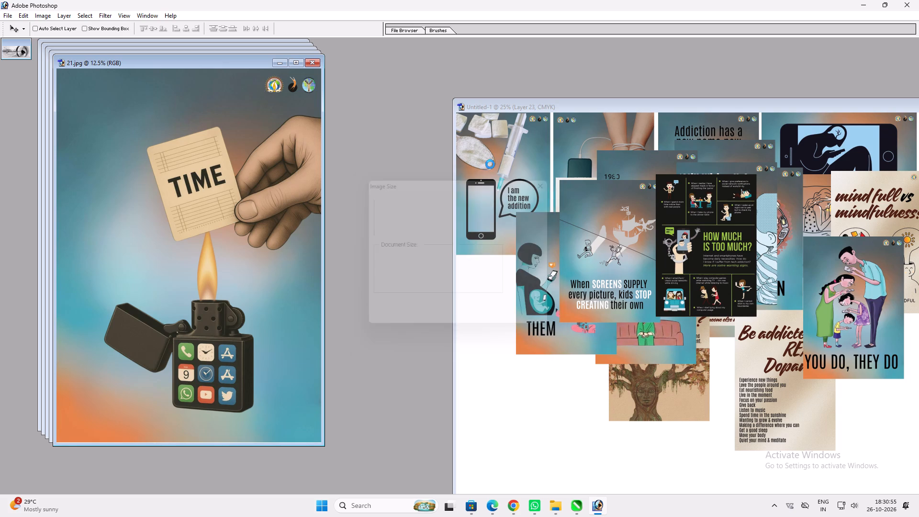
Copy the "TIME" lighter poster onto the canvas, over the lower-left part of "HOW MUCH IS TOO MUCH?", and close 21.jpg without saving.
left_click_drag(109, 113, 628, 256)
left_click_drag(622, 258, 702, 300)
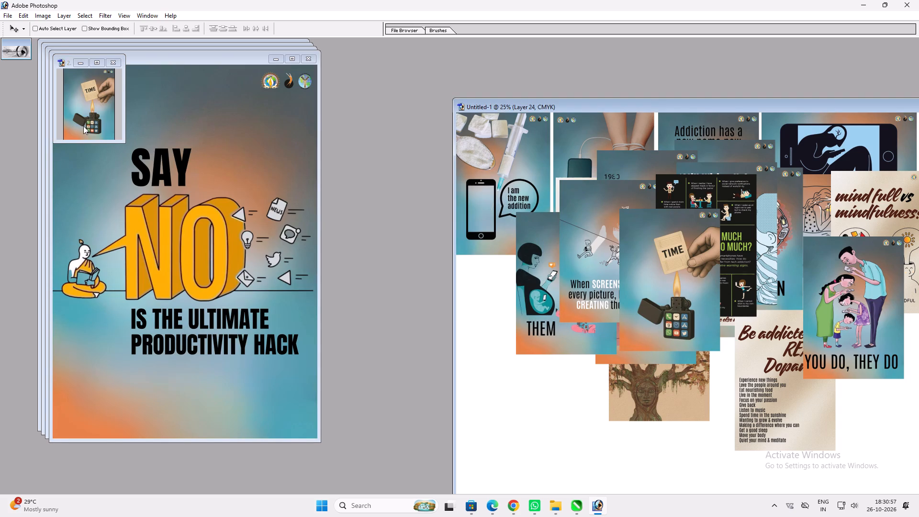
left_click(83, 126)
key("ctrl+w")
left_click(474, 186)
Resample the 15.jpg "SAY NO IS THE ULTIMATE PRODUCTIVITY HACK" poster to a resolution of 72 pixels/inch.
left_click(184, 150)
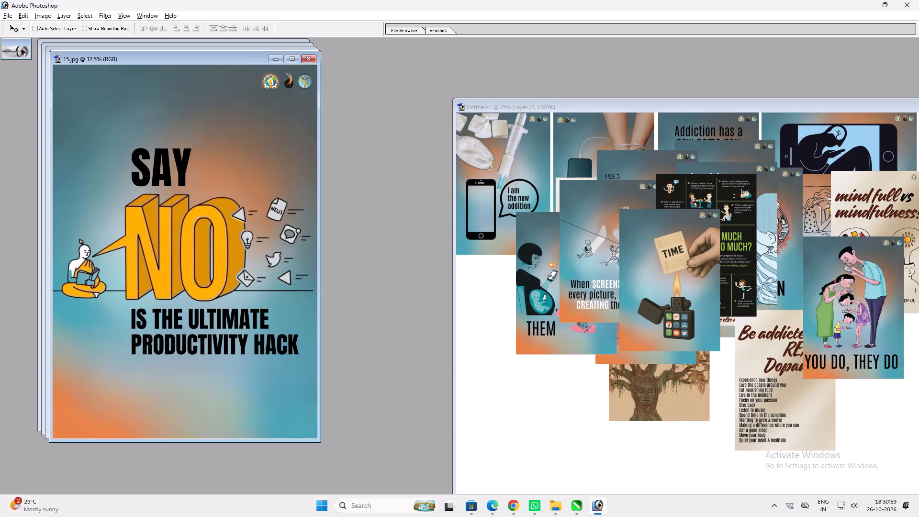
key("alt+i")
key("alt+i")
key("Tab")
key("Tab")
key("Tab")
key("Tab")
key("Tab")
key("Tab")
key("Tab")
key("Tab")
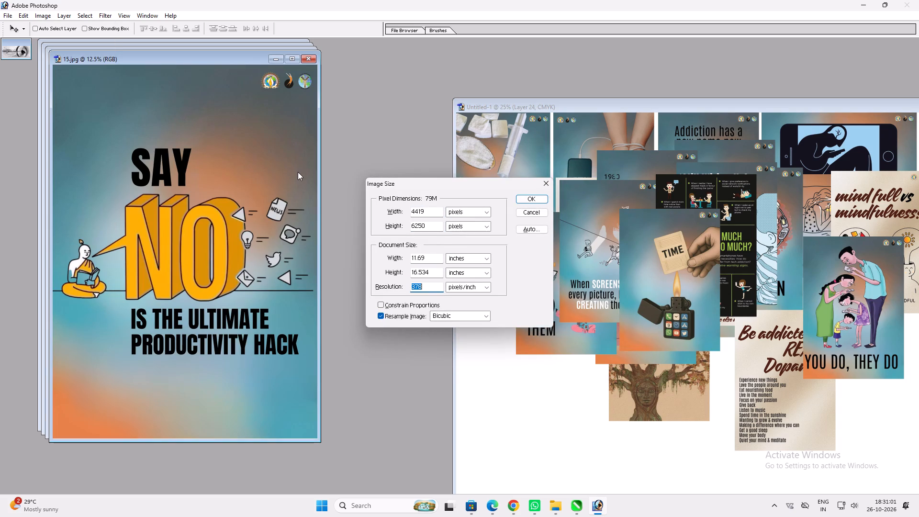
key("7")
key("2")
key("Tab")
key("Return")
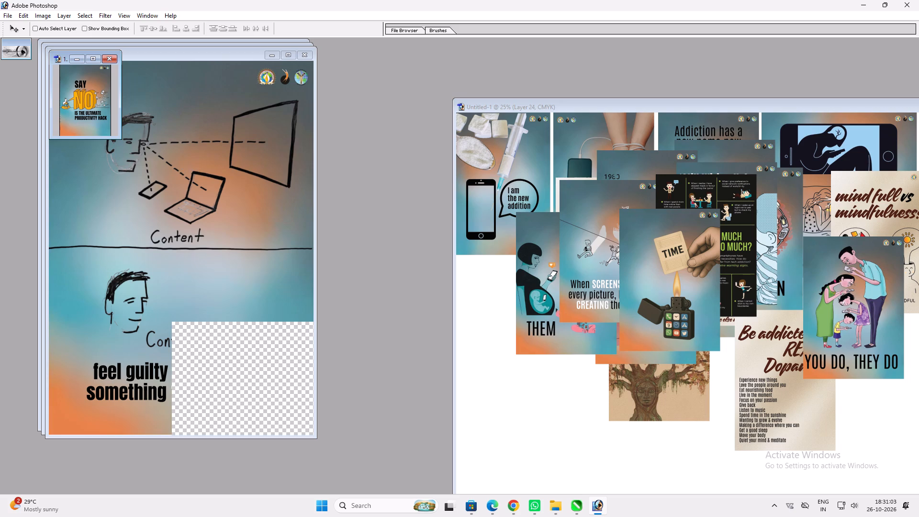
Copy the "SAY NO" poster onto the canvas, over the "TIME" lighter poster, and close 15.jpg without saving.
left_click_drag(83, 106, 597, 187)
left_click_drag(604, 183, 679, 274)
left_click(99, 106)
key("ctrl+w")
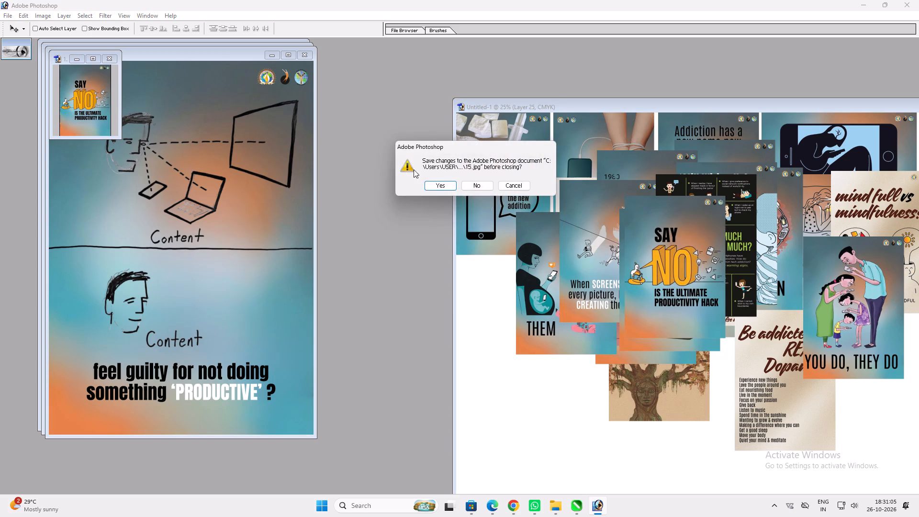
left_click(486, 185)
Resample the 14.jpg "feel guilty for not doing something 'PRODUCTIVE'?" poster to a resolution of 72 pixels/inch.
left_click(248, 161)
key("alt+i")
key("alt+i")
key("Tab")
key("Tab")
key("Tab")
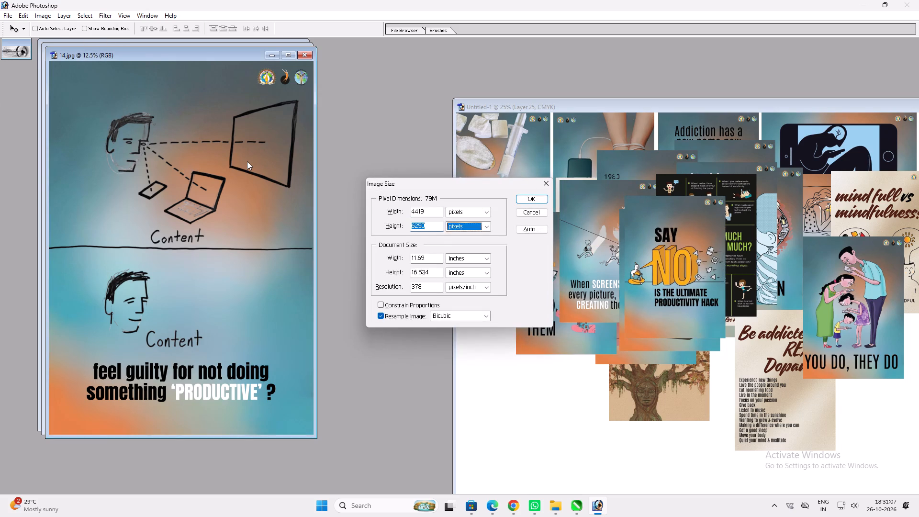
key("Tab")
key("Tab")
key("Tab")
key("Tab")
key("Tab")
type("72")
key("Return")
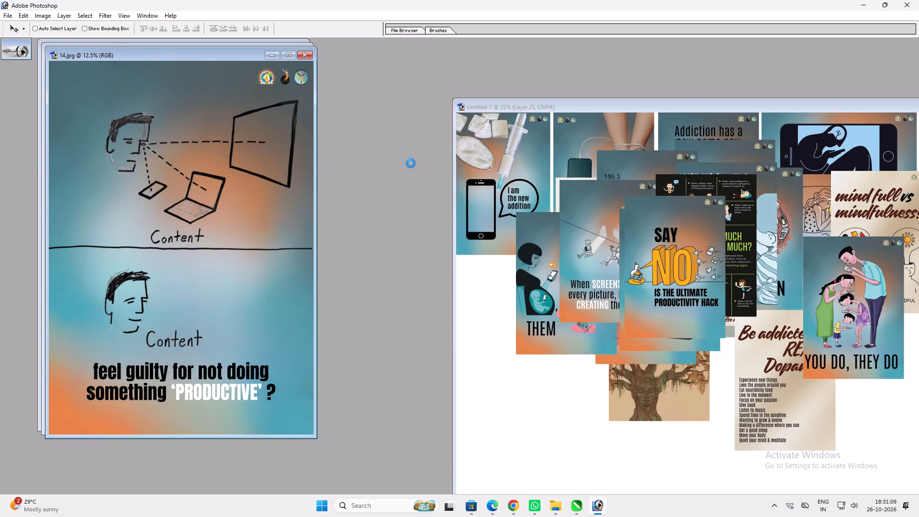
Copy the "feel guilty" poster onto the canvas, over the "SAY NO" poster, and close 14.jpg without saving.
left_click_drag(70, 101, 649, 258)
left_click(103, 119)
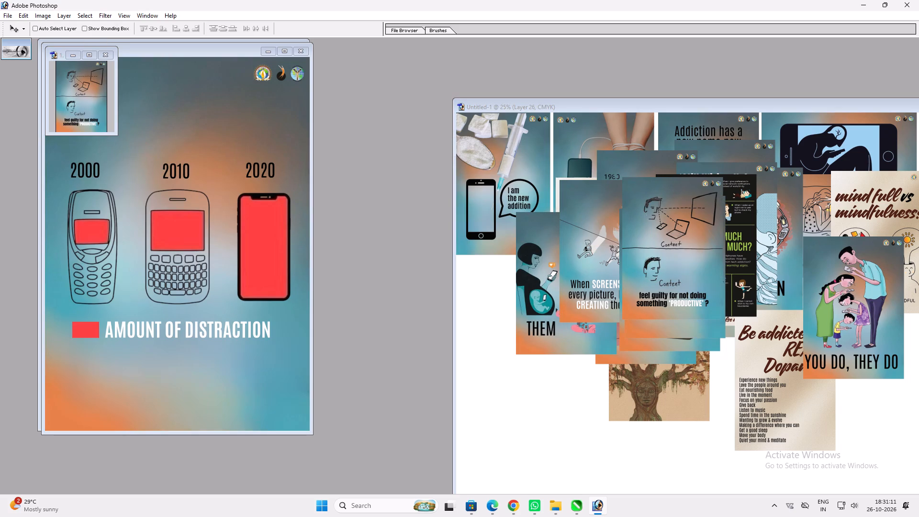
key("ctrl+w")
left_click(466, 182)
Resample the 9.jpg "AMOUNT OF DISTRACTION" poster to a resolution of 72 pixels/inch.
left_click(235, 170)
key("alt+i")
key("alt+i")
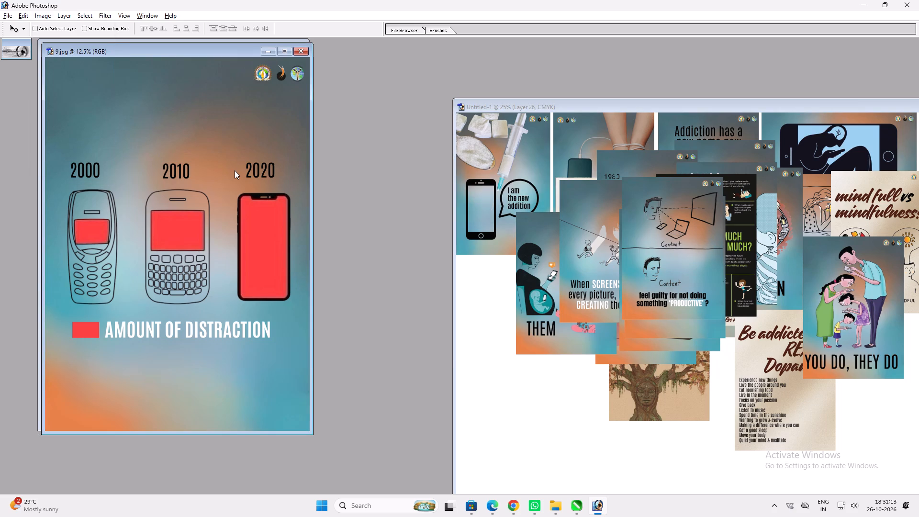
key("Tab")
key("Tab")
key("Tab")
key("Tab")
key("Tab")
key("Tab")
key("Tab")
key("Tab")
key("7")
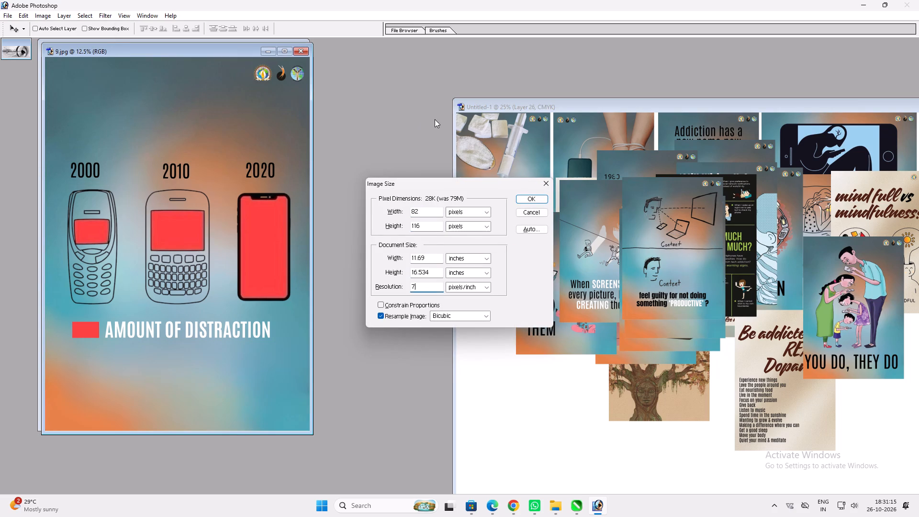
key("2")
key("Return")
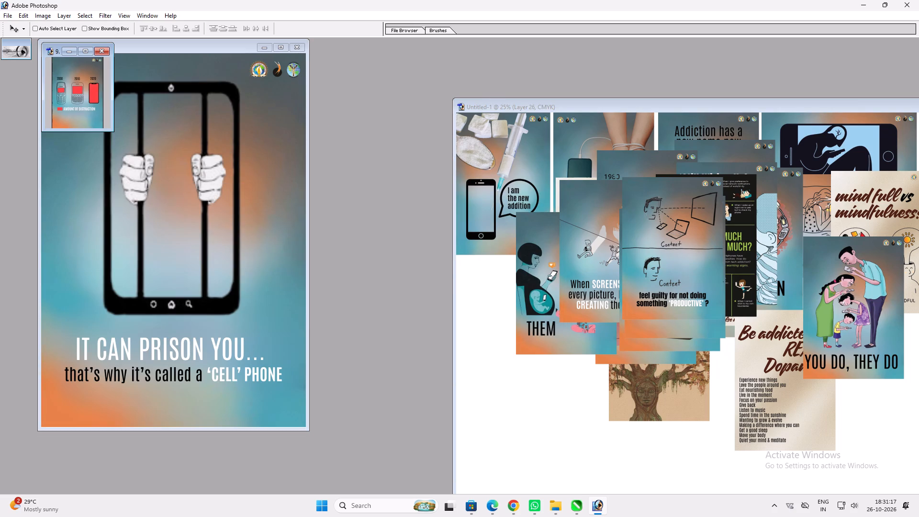
Copy the "AMOUNT OF DISTRACTION" poster onto the canvas, over the lower-left part of the "feel guilty" poster, and close 9.jpg without saving.
left_click_drag(67, 92, 650, 180)
left_click_drag(642, 190, 617, 301)
left_click(73, 116)
key("ctrl+w")
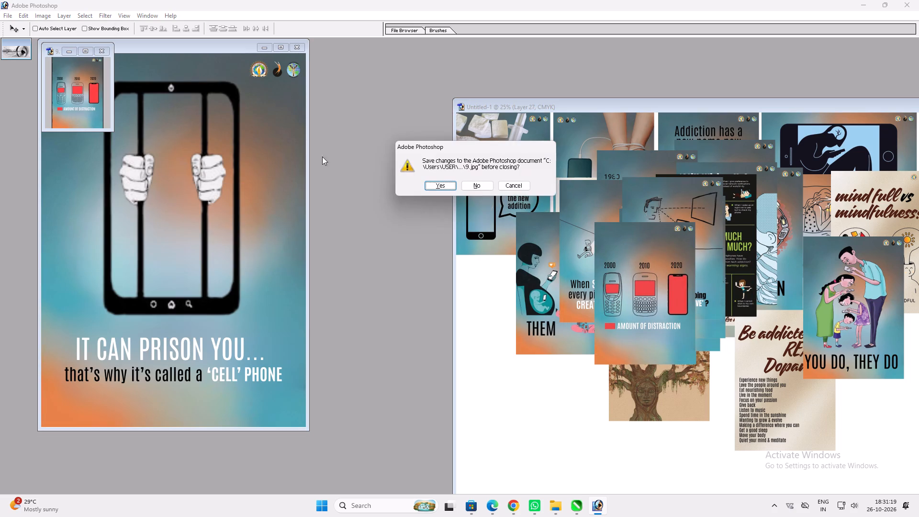
left_click(484, 185)
Resample the 6.jpg "IT CAN PRISON YOU" poster to a resolution of 72 pixels/inch.
left_click(215, 145)
key("alt+i")
key("alt+i")
key("Tab")
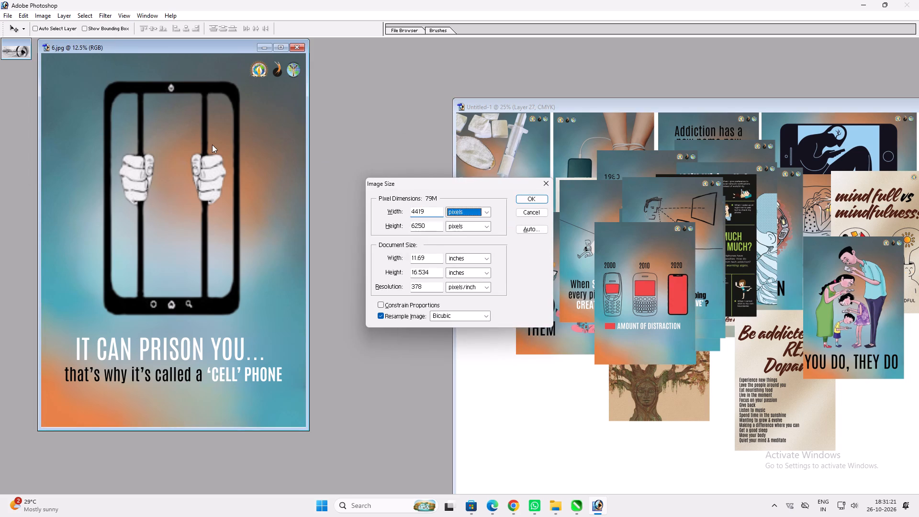
key("Tab")
key("Tab")
key("Tab")
key("Tab")
key("Tab")
key("Tab")
key("Tab")
type("72")
key("Return")
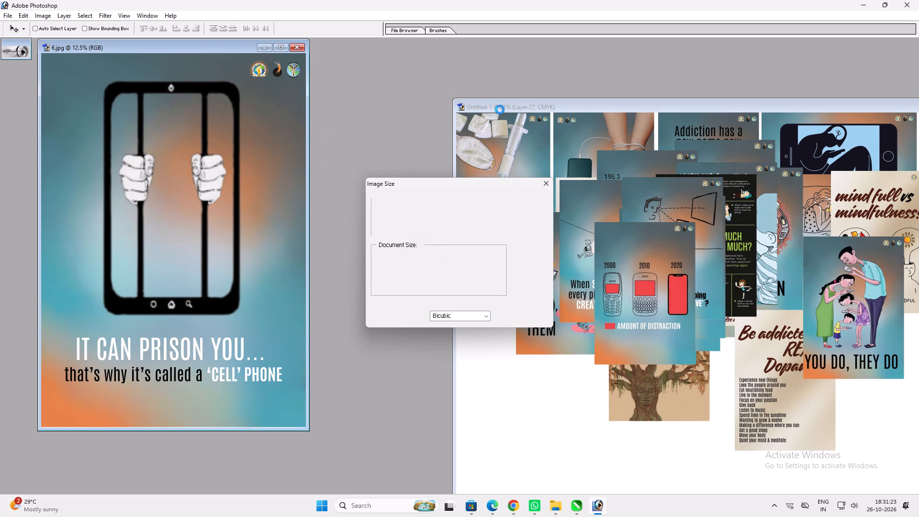
Copy the "IT CAN PRISON YOU" poster onto the canvas, over the upper parts of "YOU CREATE THEM" and "When SCREENS SUPPLY".
key("v")
left_click_drag(35, 67, 578, 205)
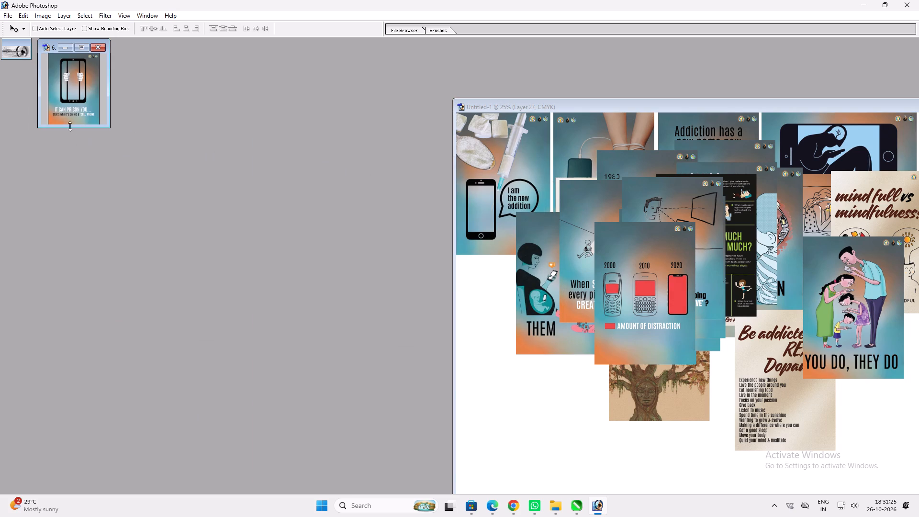
left_click_drag(63, 97, 557, 225)
key("v")
Move the "YOU DO, THEY DO" poster into the lower-right corner of the print sheet.
double_click(509, 104)
key("ctrl+0")
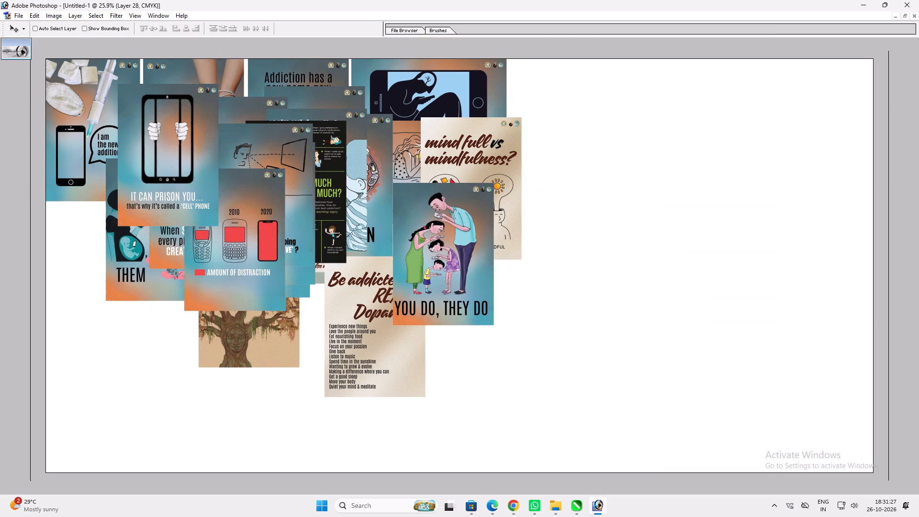
key("v")
left_click(470, 274, "ctrl")
left_click_drag(463, 270, 852, 416)
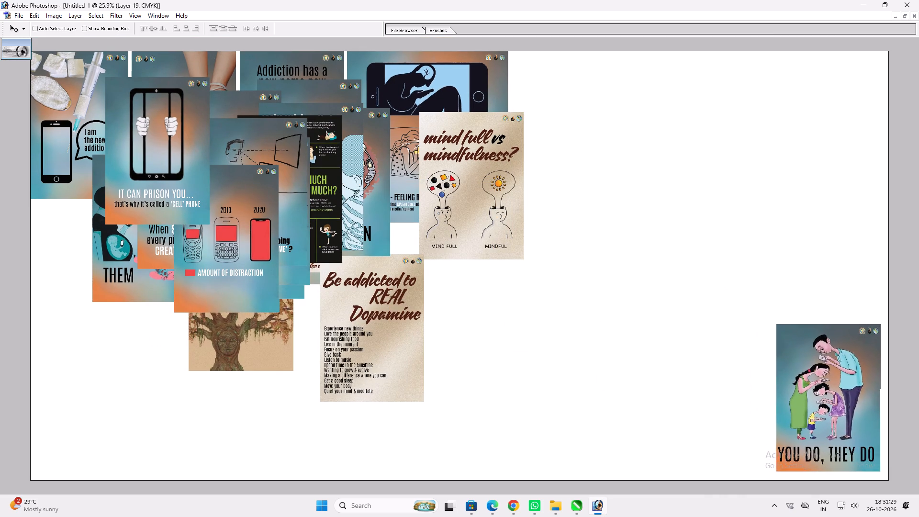
left_click_drag(852, 416, 858, 422)
Move the "AMOUNT OF DISTRACTION" poster to the sheet's bottom edge, just left of "YOU DO, THEY DO" with a narrow gap.
left_click(262, 247, "ctrl")
left_click_drag(258, 245, 626, 347)
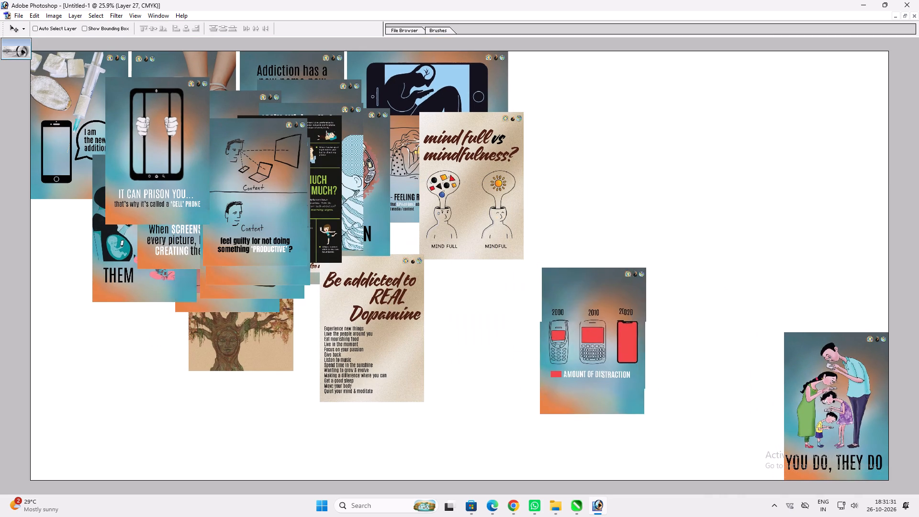
left_click_drag(626, 347, 760, 416)
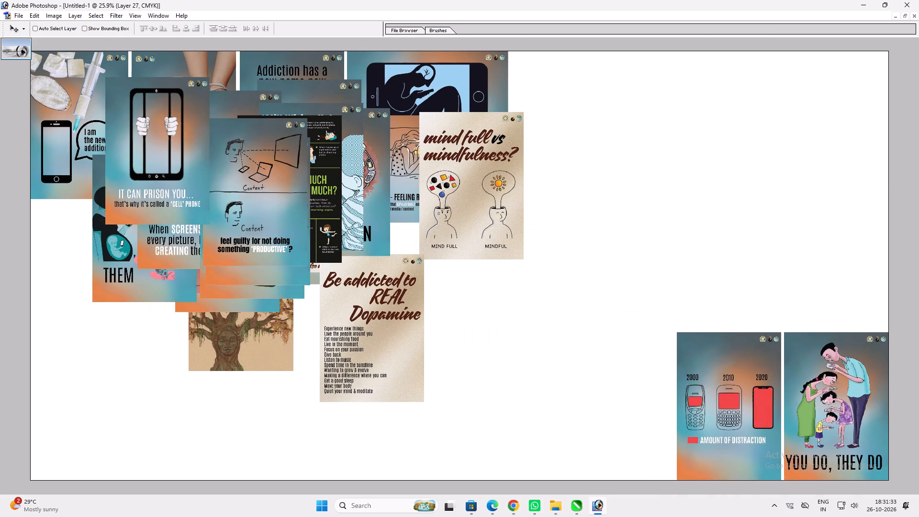
Tighten the gap between "AMOUNT OF DISTRACTION" and "YOU DO, THEY DO", and place the "feel guilty for not doing something PRODUCTIVE?" poster on the bottom edge beside them.
left_click_drag(760, 416, 761, 416)
left_click(263, 237, "ctrl")
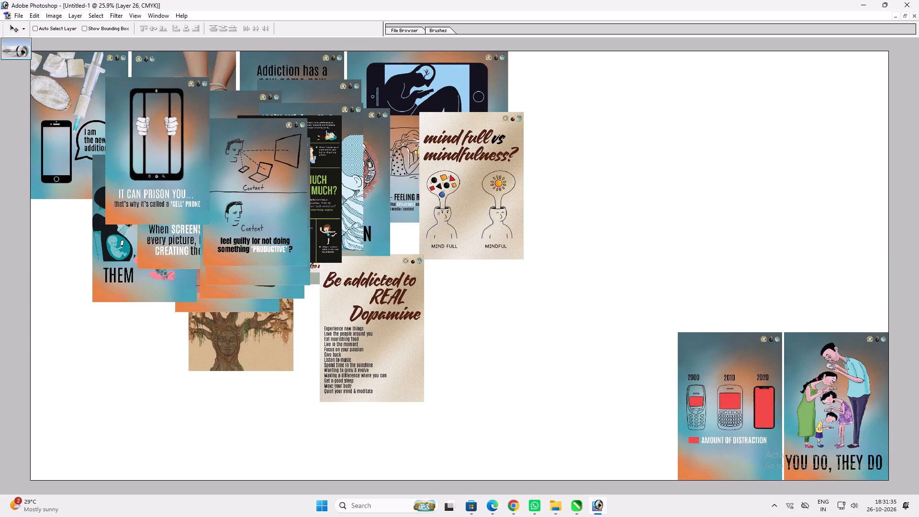
left_click_drag(263, 237, 630, 454)
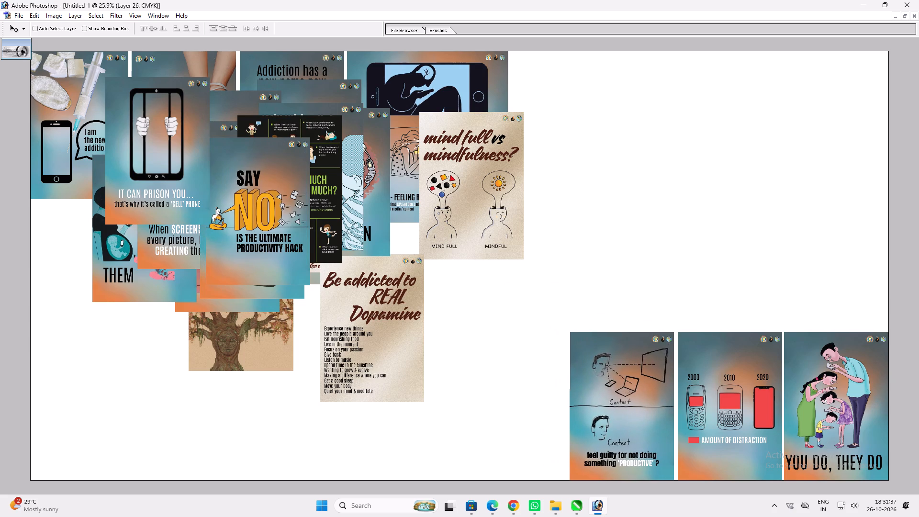
left_click_drag(630, 454, 632, 455)
Move the "Be addicted to REAL Dopamine" poster to the sheet's right edge, directly above "YOU DO, THEY DO" with a narrow gap.
left_click(367, 311, "ctrl")
left_click_drag(362, 307, 484, 365)
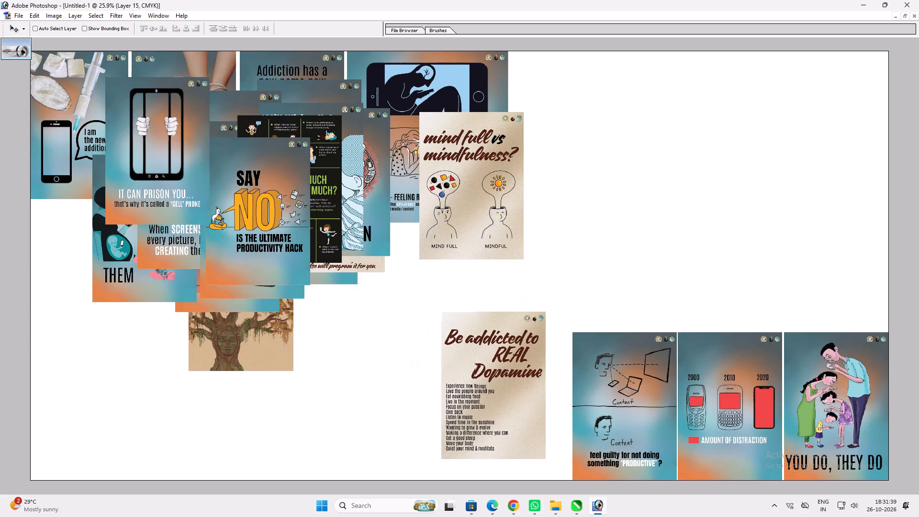
left_click_drag(484, 365, 821, 222)
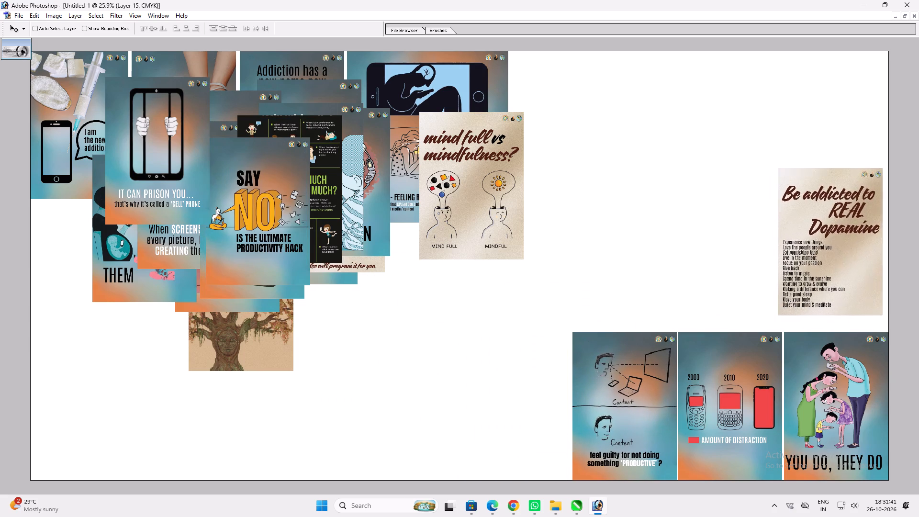
left_click_drag(821, 222, 825, 236)
Move the "mind full vs mindfulness?" poster above "AMOUNT OF DISTRACTION", beside "Be addicted to REAL Dopamine", and check its placement up close.
left_click(445, 191, "ctrl")
left_click_drag(445, 191, 701, 263)
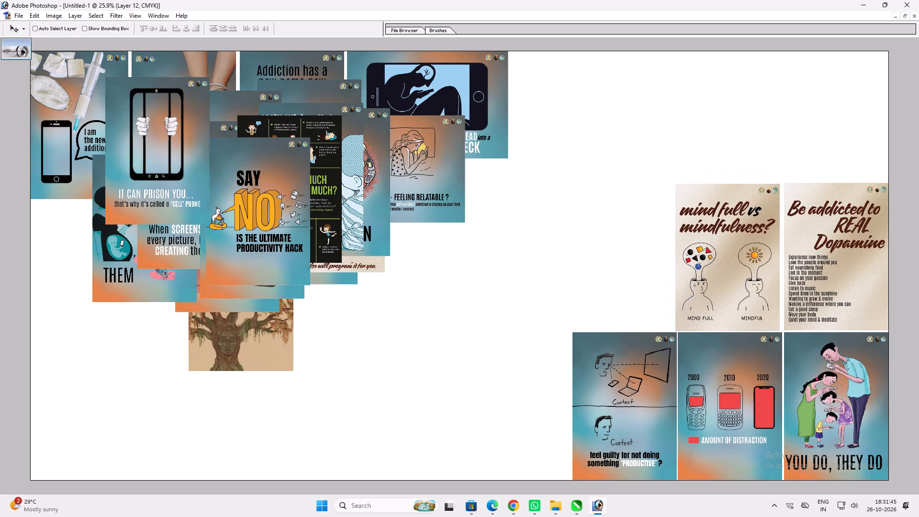
key("z")
left_click_drag(612, 146, 854, 382)
key("v")
left_click(621, 217)
key("space")
key("space")
key("space")
key("space")
key("space")
right_click(597, 208)
left_click_drag(608, 212, 614, 214)
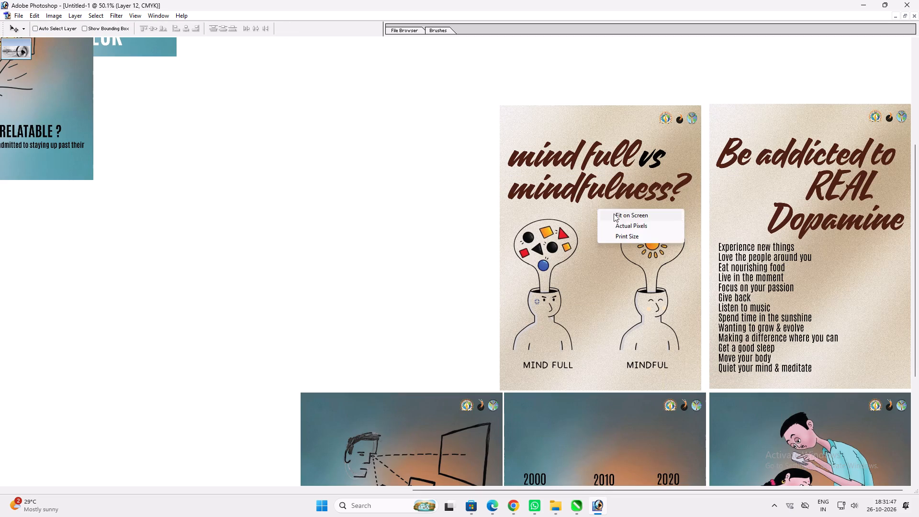
left_click_drag(614, 214, 615, 214)
Move the landscape "20-KG LOAD on Your NECK" poster into the upper-right corner of the print sheet.
key("v")
left_click(488, 86, "ctrl")
left_click_drag(478, 81, 852, 126)
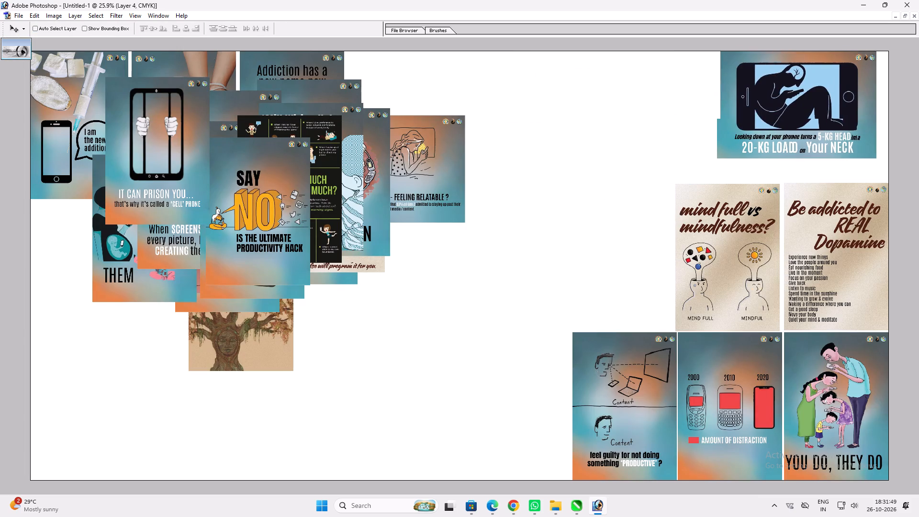
left_click_drag(852, 126, 854, 130)
key("v")
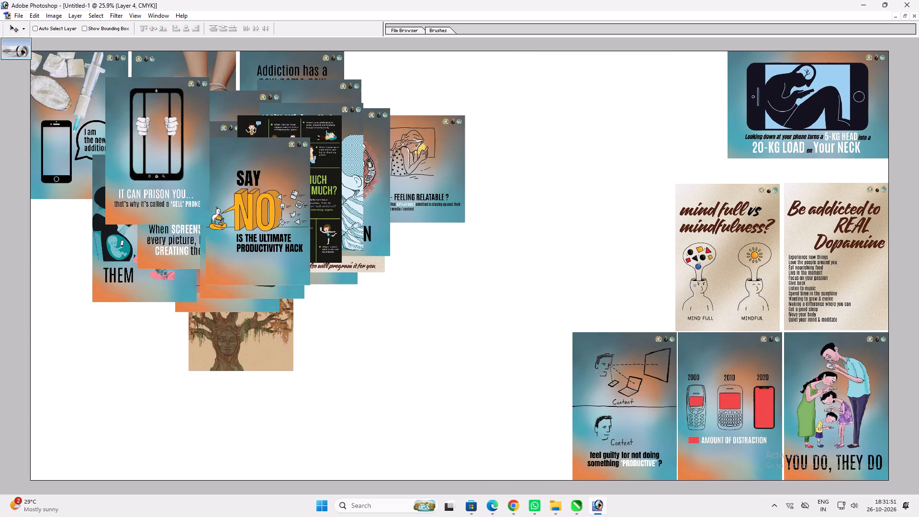
Move the "SAY NO IS THE ULTIMATE PRODUCTIVITY HACK" poster to the bottom edge, just left of the "feel guilty" poster.
left_click(277, 197)
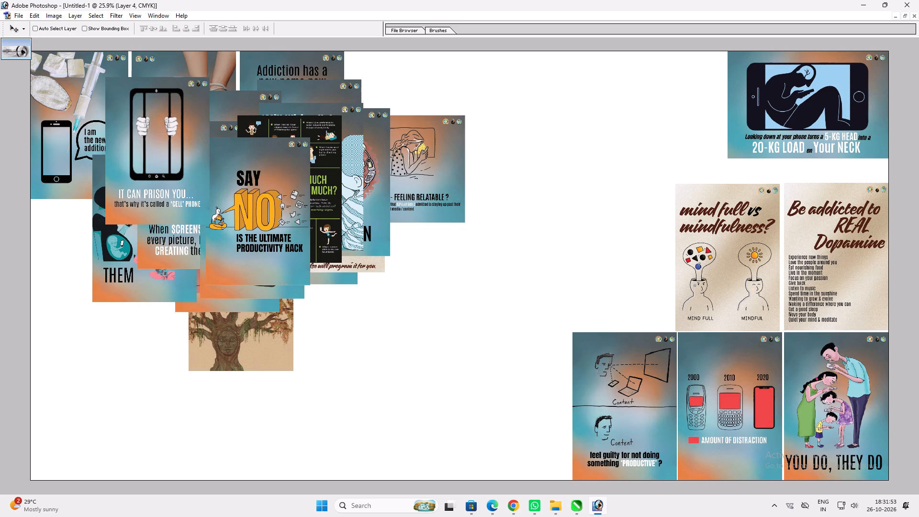
left_click(275, 189, "ctrl")
left_click_drag(275, 189, 536, 382)
Move the "TIME" lighter poster to the sheet's bottom edge, just left of the "SAY NO" poster.
left_click(282, 237, "ctrl")
left_click_drag(281, 232, 435, 406)
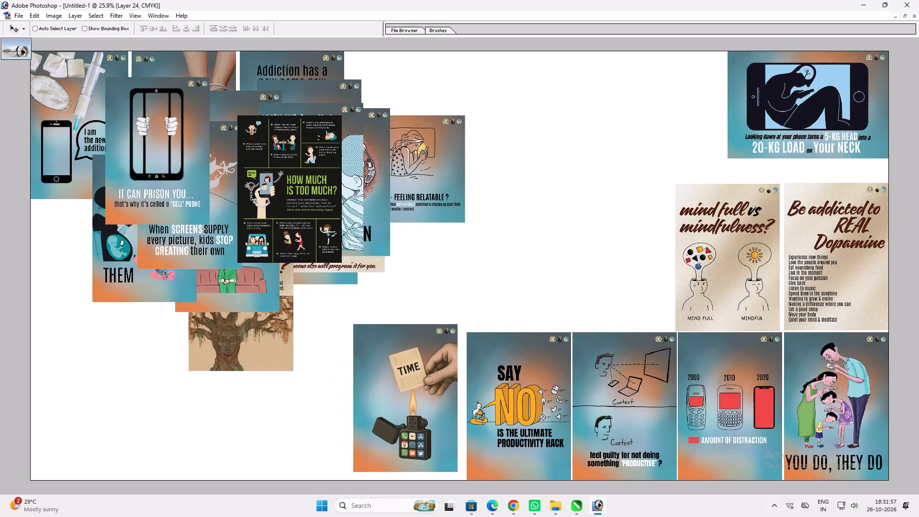
left_click_drag(435, 406, 439, 412)
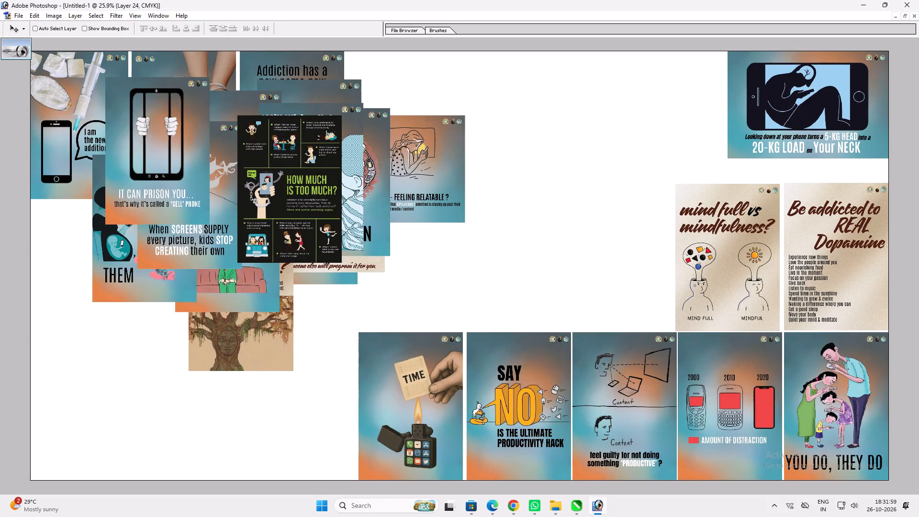
Move the black "HOW MUCH IS TOO MUCH?" poster to the bottom edge, just left of the "TIME" lighter poster.
left_click(286, 232, "ctrl")
left_click_drag(285, 228, 297, 439)
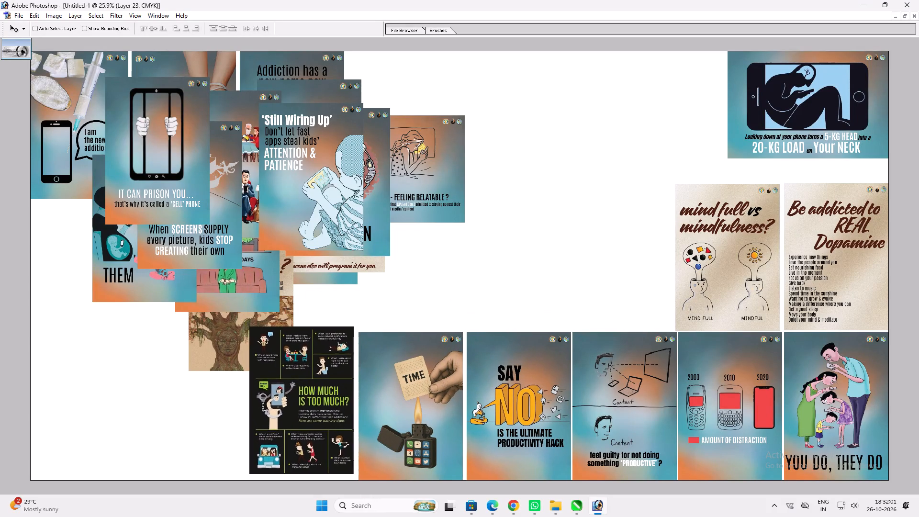
left_click_drag(297, 439, 300, 445)
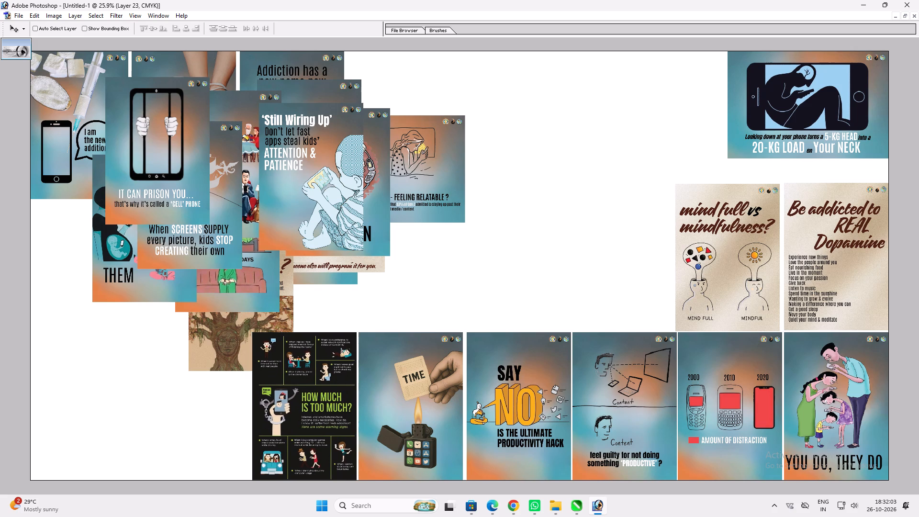
Move the "When SCREENS SUPPLY every picture" poster to the bottom edge, just left of "HOW MUCH IS TOO MUCH?".
left_click(205, 232, "ctrl")
left_click_drag(205, 231, 212, 445)
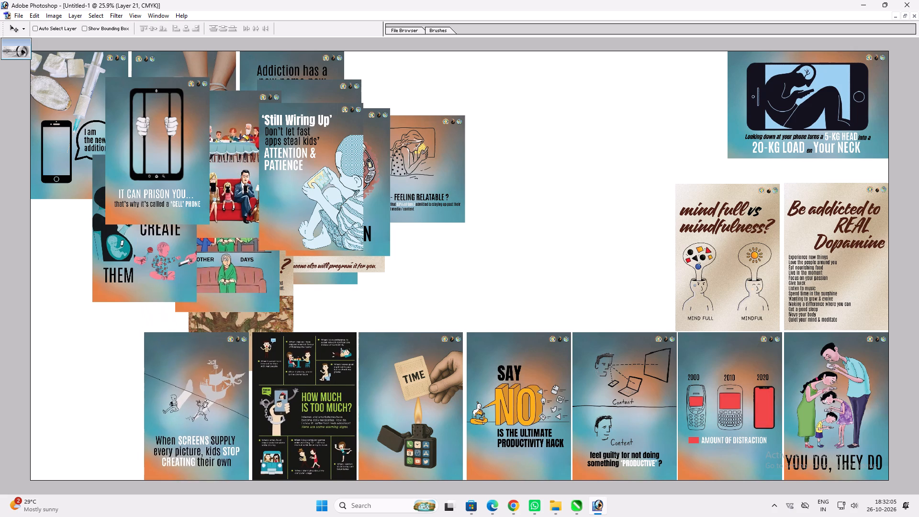
left_click_drag(212, 445, 213, 444)
Move the "YOU CREATE THEM" poster to the bottom edge, just left of "When SCREENS SUPPLY", completing the bottom row.
left_click(154, 257, "ctrl")
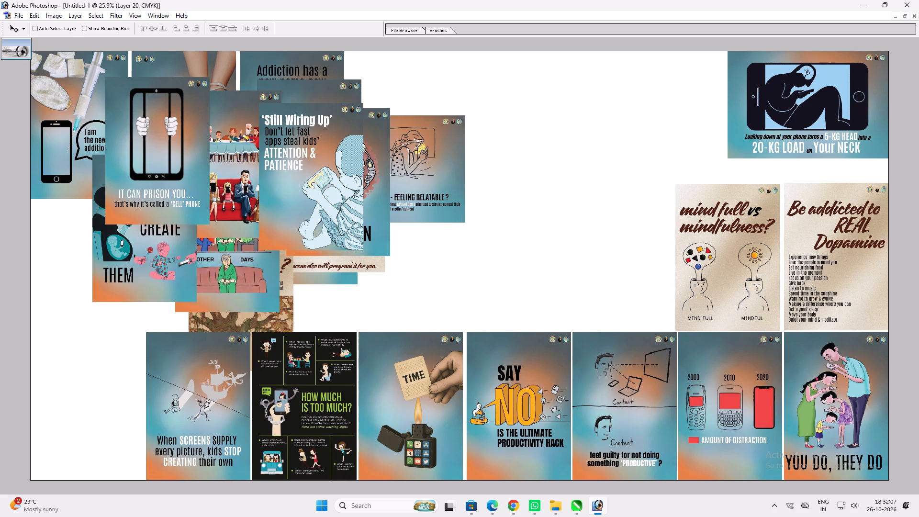
left_click_drag(155, 253, 101, 429)
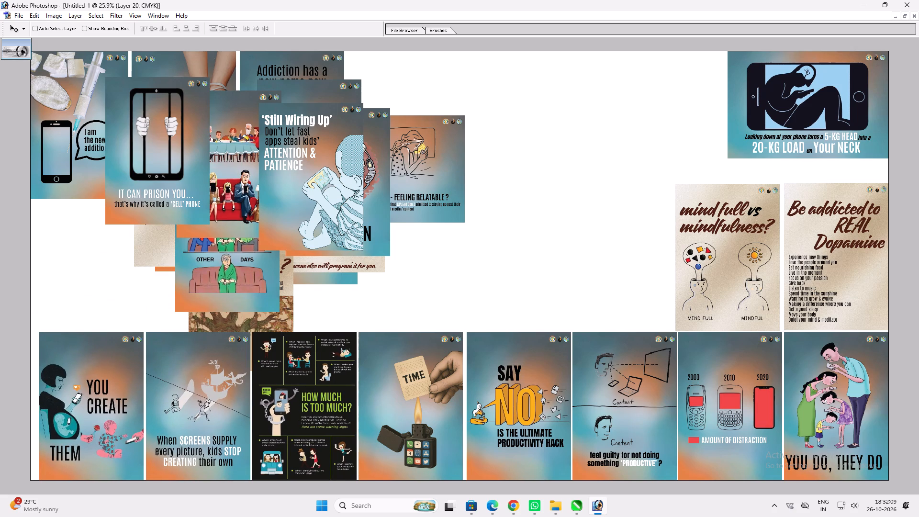
Group all eight bottom-row posters and distribute them horizontally so the gaps between them are even.
left_click(182, 409, "ctrl+shift")
left_click(312, 396, "ctrl+shift")
left_click(480, 389, "ctrl+shift")
left_click(430, 372, "ctrl+shift")
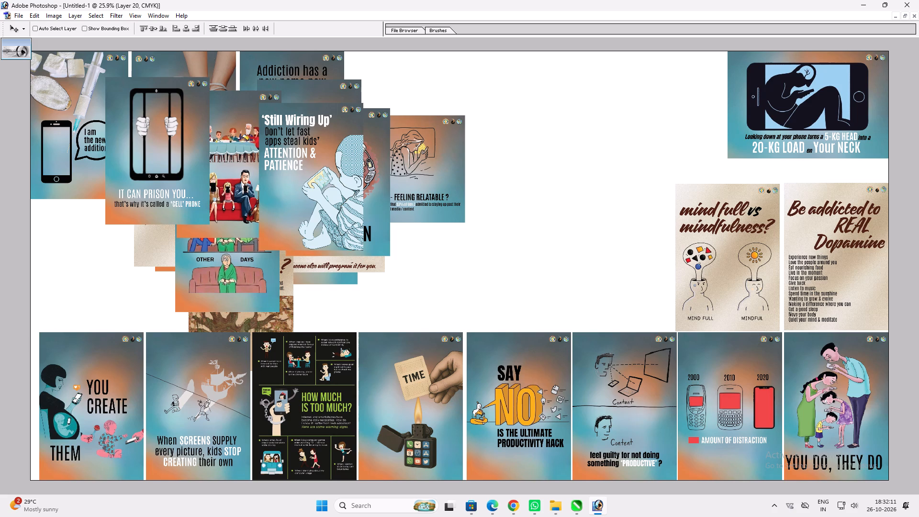
left_click(638, 382, "ctrl+shift")
left_click(752, 377, "ctrl+shift")
left_click(887, 367, "ctrl+shift")
left_click_drag(860, 364, 870, 413)
key("ctrl+z")
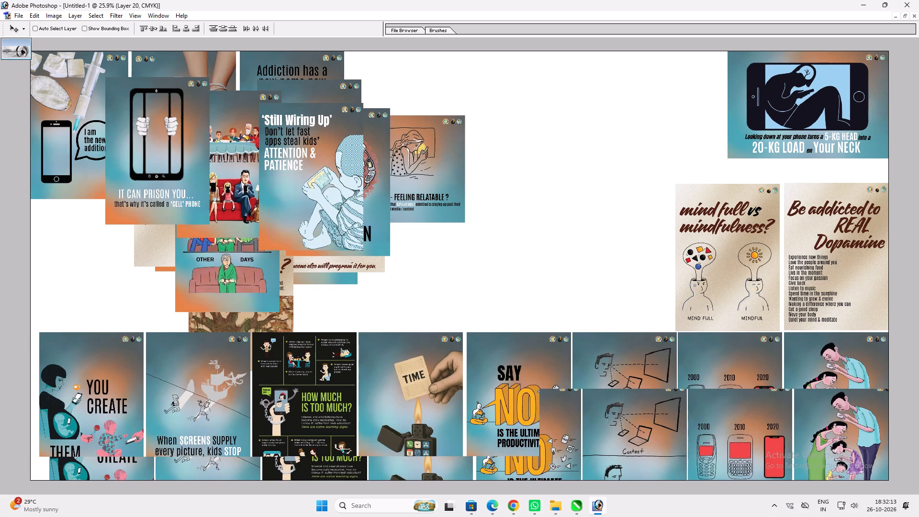
double_click(253, 27)
key("ctrl+t")
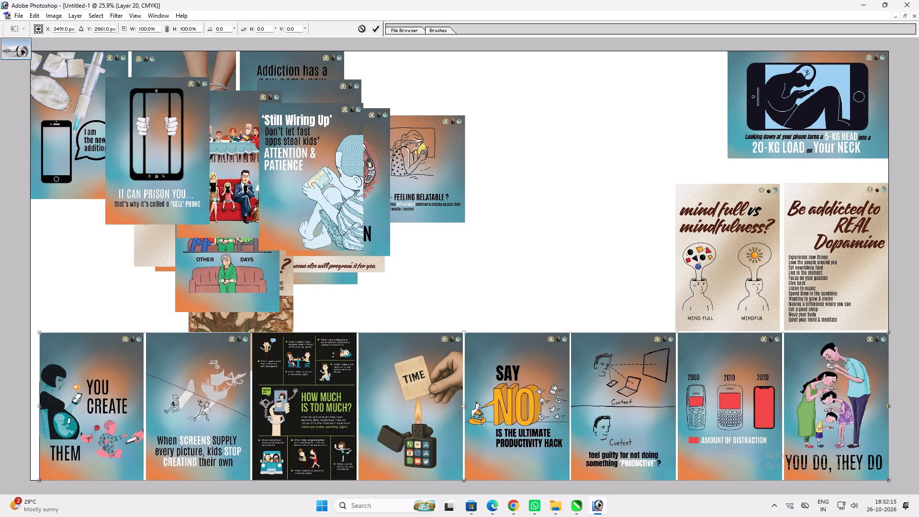
key("Return")
key("v")
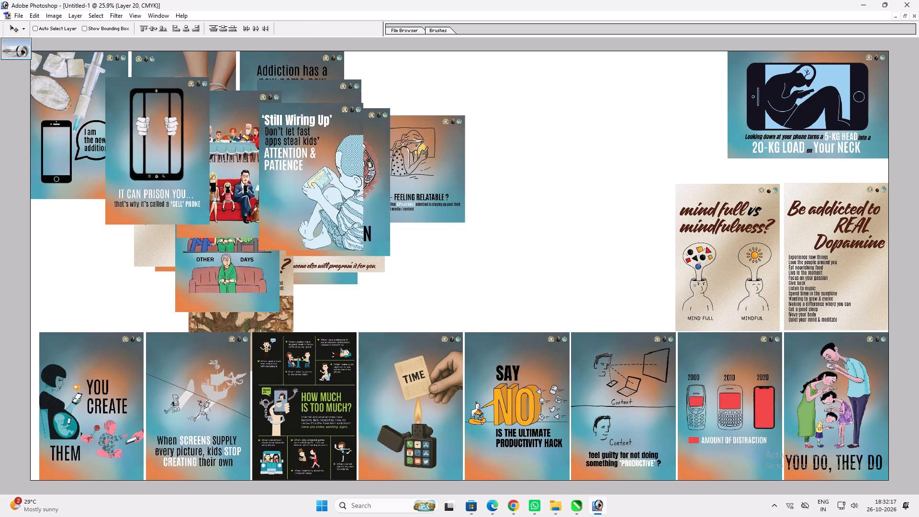
Show the rulers and place a horizontal guide along the top edge of the "mind full vs mindfulness?" poster.
left_click(283, 278, "ctrl")
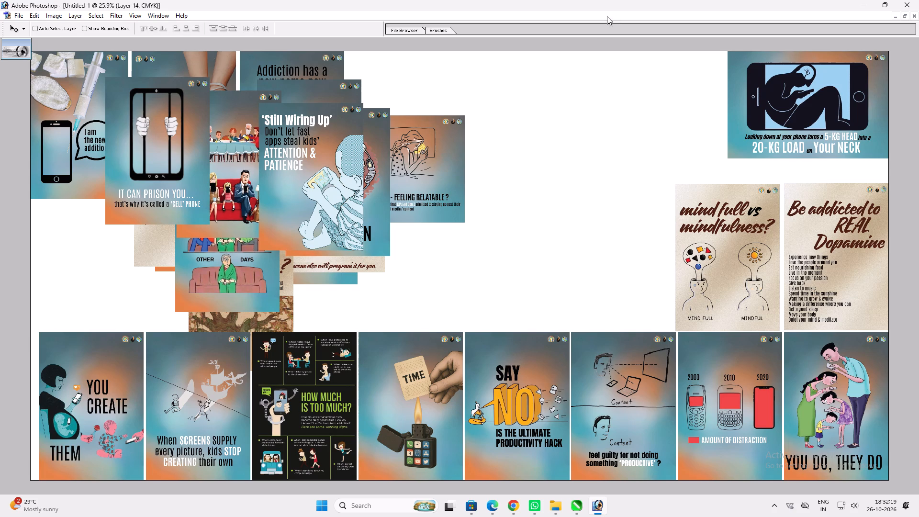
key("ctrl+r")
left_click_drag(574, 41, 598, 187)
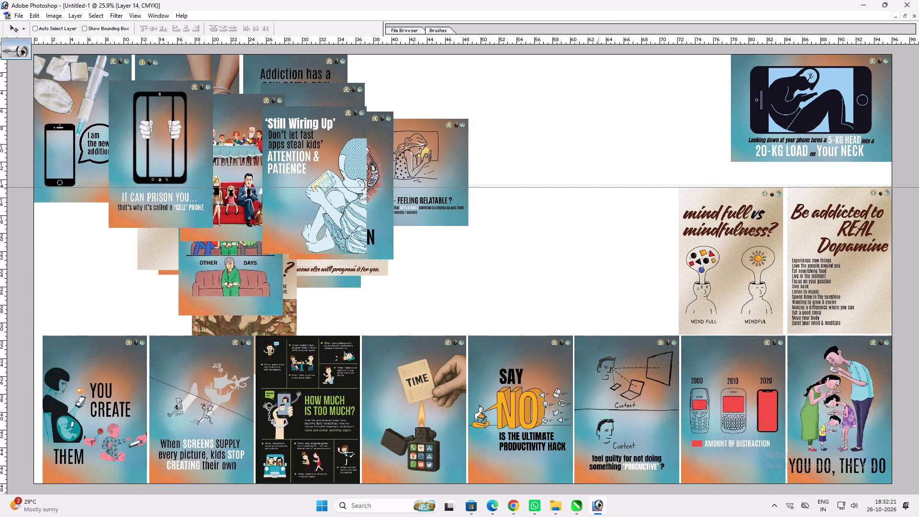
left_click_drag(598, 187, 597, 187)
Place a second horizontal guide along the bottom edge of the "mind full vs mindfulness?" poster, just above the bottom row.
key("ctrl+plus")
key("ctrl+plus")
key("space")
key("space")
key("space")
key("space")
key("space")
key("space")
key("space")
key("space")
key("space")
key("space")
key("space")
key("space")
key("space")
key("space")
key("space")
key("space")
key("space")
key("space")
key("space")
key("space")
left_click_drag(655, 227, 0, 220)
left_click_drag(564, 350, 493, 341)
left_click(663, 347, "ctrl")
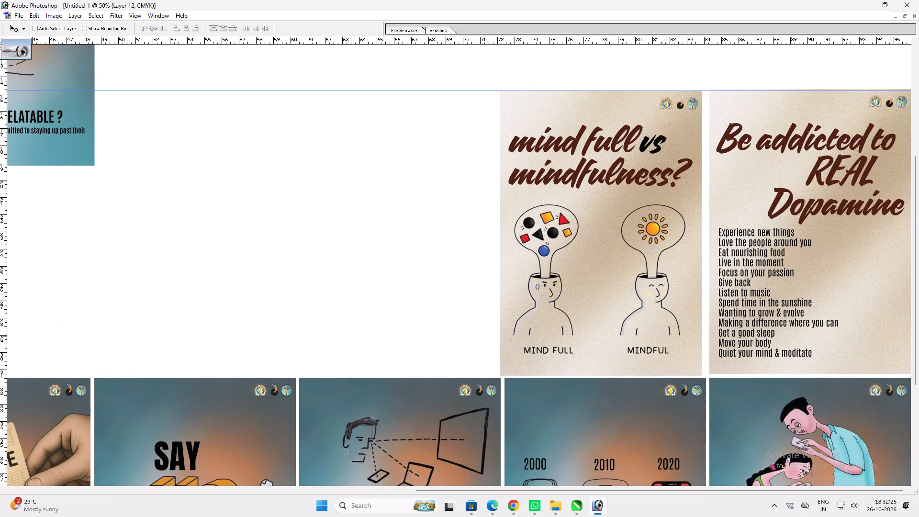
left_click(662, 335)
key("v")
left_click_drag(650, 42, 666, 382)
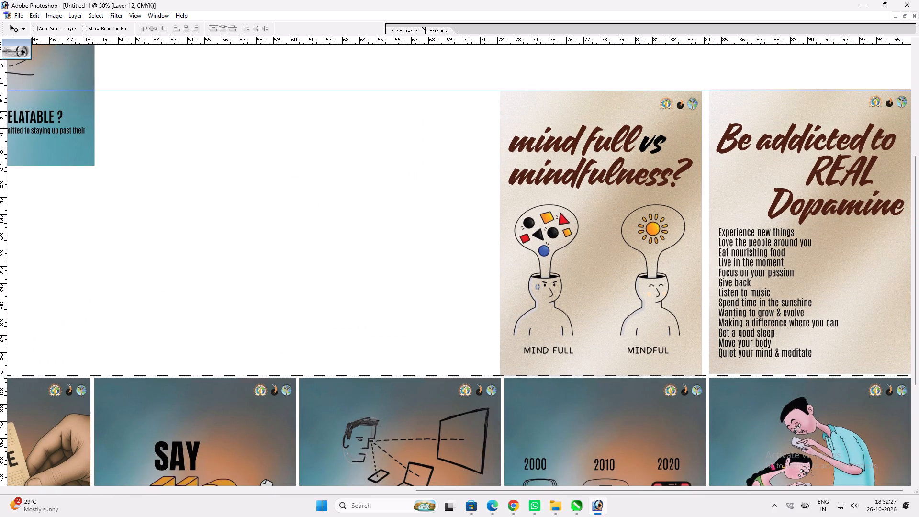
left_click_drag(666, 382, 668, 377)
Align the bottom edges of the "mind full vs mindfulness?" and "Be addicted to REAL Dopamine" posters with the lower guide.
left_click(666, 340, "ctrl")
key("ctrl+t")
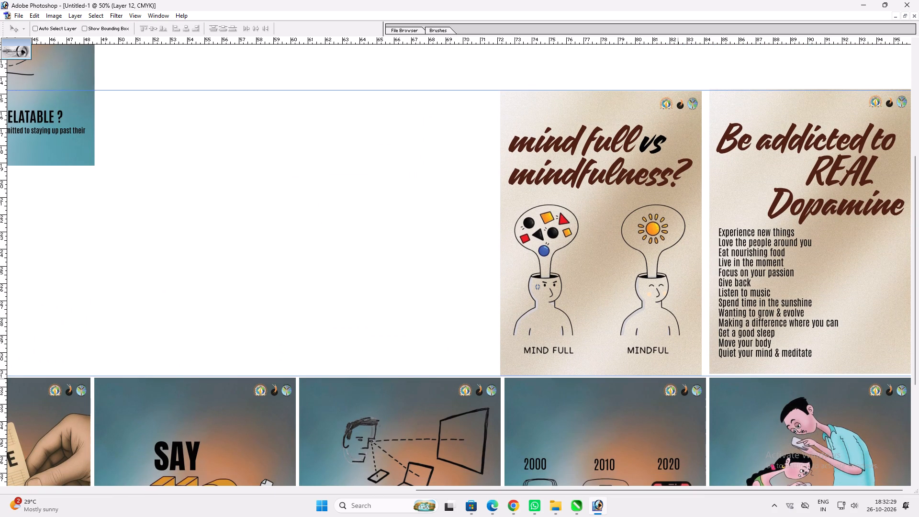
left_click(655, 375)
key("Return")
key("v")
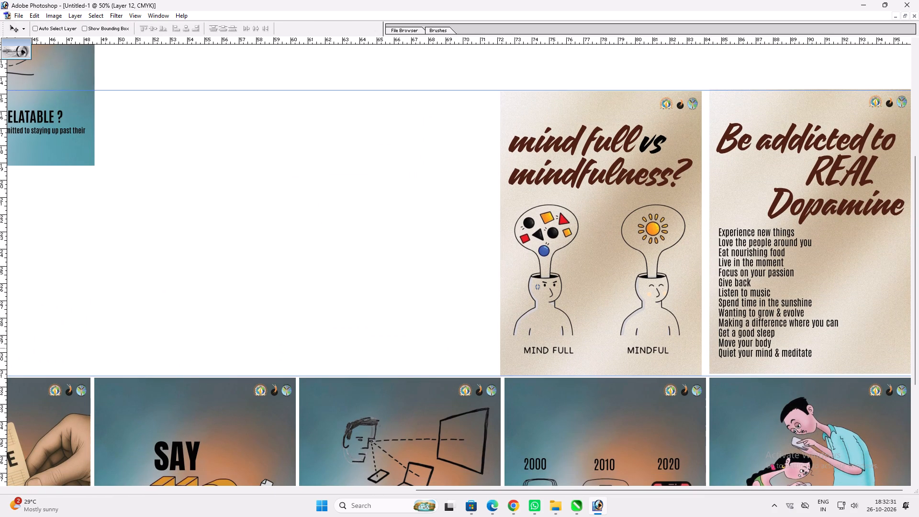
left_click(734, 348, "ctrl")
key("ctrl+t")
left_click(730, 374)
key("Return")
key("v")
Nudge the "mind full vs mindfulness?" poster slightly right so its sides line up with the "AMOUNT OF DISTRACTION" poster below.
left_click(672, 351, "ctrl")
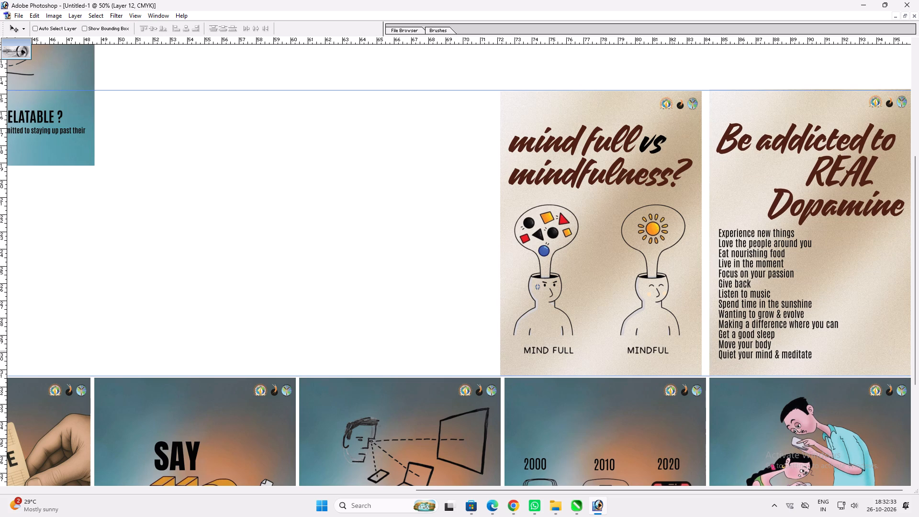
left_click(664, 347)
key("ctrl+plus")
key("ctrl+plus")
key("space")
key("space")
key("space")
key("space")
key("space")
key("space")
key("space")
key("space")
key("space")
key("space")
key("space")
key("space")
key("space")
key("space")
key("space")
key("space")
key("space")
key("space")
key("space")
key("space")
left_click_drag(662, 346, 309, 208)
left_click_drag(511, 306, 481, 246)
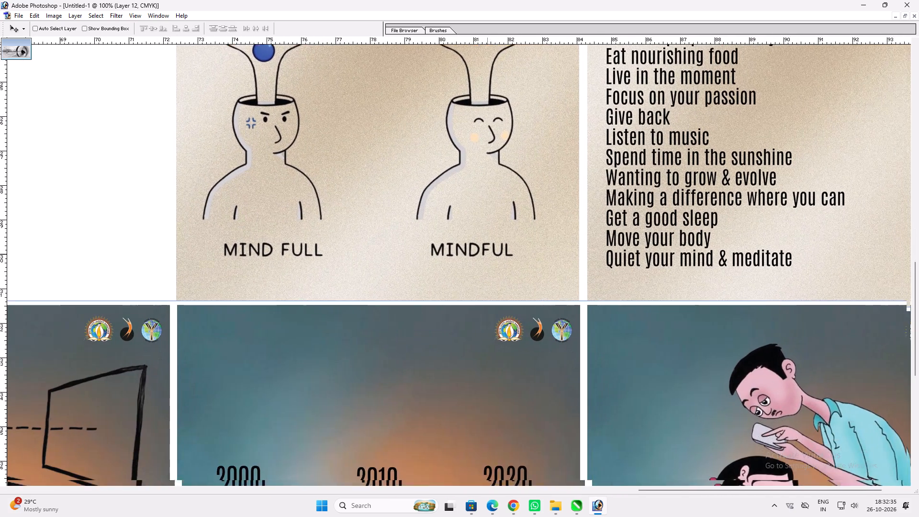
left_click_drag(481, 246, 480, 242)
left_click(538, 249, "ctrl")
left_click(533, 249)
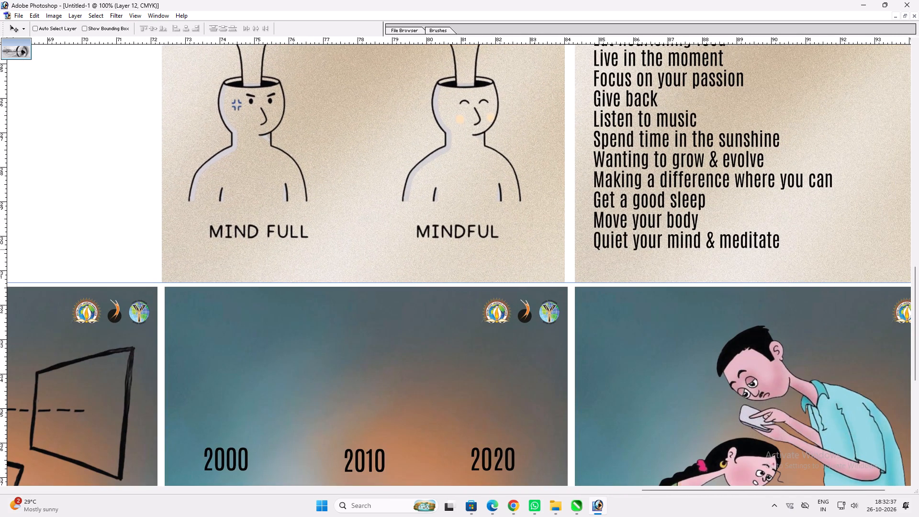
key("ctrl+t")
key("Return")
left_click(590, 261, "ctrl")
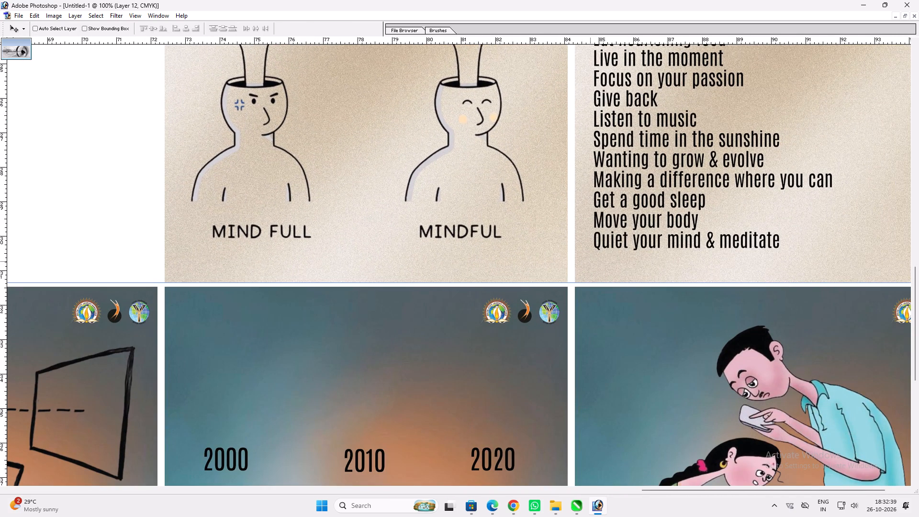
Move the "your mind is programmable" poster from the pile into the middle row, beside the "mind full vs mindfulness?" poster.
key("space")
key("space")
key("space")
key("space")
key("space")
key("space")
key("space")
key("space")
key("space")
key("space")
key("space")
key("space")
key("space")
key("space")
key("space")
key("space")
key("space")
key("space")
key("space")
key("space")
left_click_drag(500, 252, 677, 272)
right_click(508, 238)
left_click_drag(530, 237, 539, 240)
right_click_drag(508, 222, 514, 223)
left_click_drag(526, 227, 539, 230)
key("v")
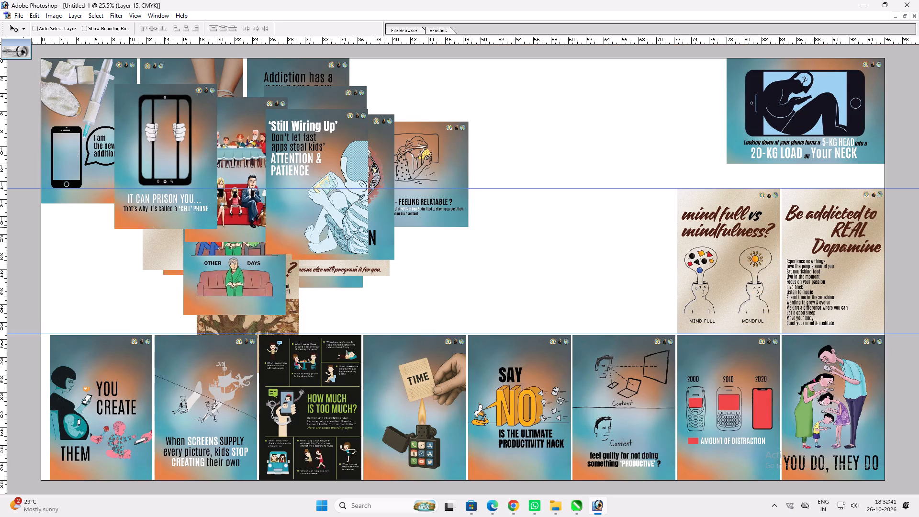
left_click(333, 270, "ctrl")
left_click_drag(330, 271, 612, 319)
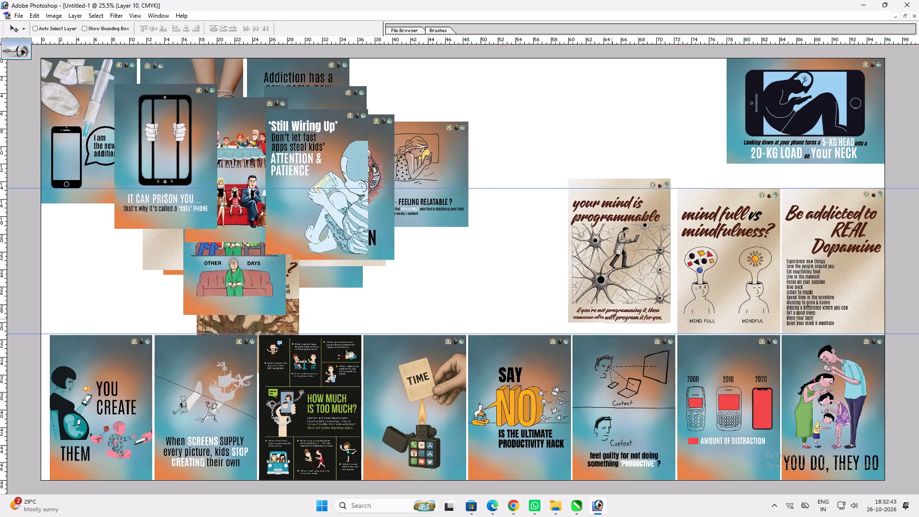
left_click_drag(612, 319, 614, 325)
Align the "your mind is programmable" poster's bottom edge with the lower guide and its sides with the poster below.
key("ctrl+plus")
key("ctrl+plus")
key("ctrl+plus")
key("ctrl+plus")
key("space")
key("space")
key("space")
key("space")
key("space")
key("space")
key("space")
key("space")
key("space")
key("space")
key("space")
key("space")
key("space")
key("space")
key("space")
key("space")
key("space")
key("space")
key("space")
key("space")
left_click_drag(612, 326, 247, 167)
left_click_drag(599, 278, 213, 257)
left_click_drag(574, 275, 560, 278)
left_click_drag(465, 287, 475, 287, "shift")
key("space")
key("space")
key("space")
right_click(435, 281)
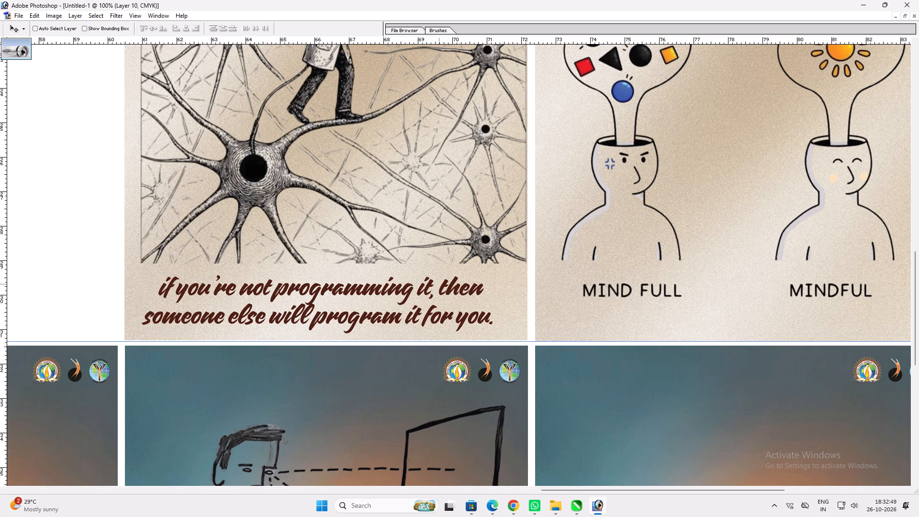
left_click_drag(446, 281, 453, 285)
Move the "Real vs. Artificial dopamine" poster from the pile to between the guides, beside the "your mind is programmable" poster.
key("space")
key("space")
key("space")
key("space")
key("space")
key("space")
key("space")
key("space")
key("space")
key("space")
key("space")
key("space")
key("space")
key("space")
key("space")
key("space")
key("space")
key("space")
key("space")
key("space")
right_click_drag(453, 232, 474, 236)
left_click_drag(476, 236, 483, 236)
right_click(466, 225)
left_click_drag(485, 230, 491, 233)
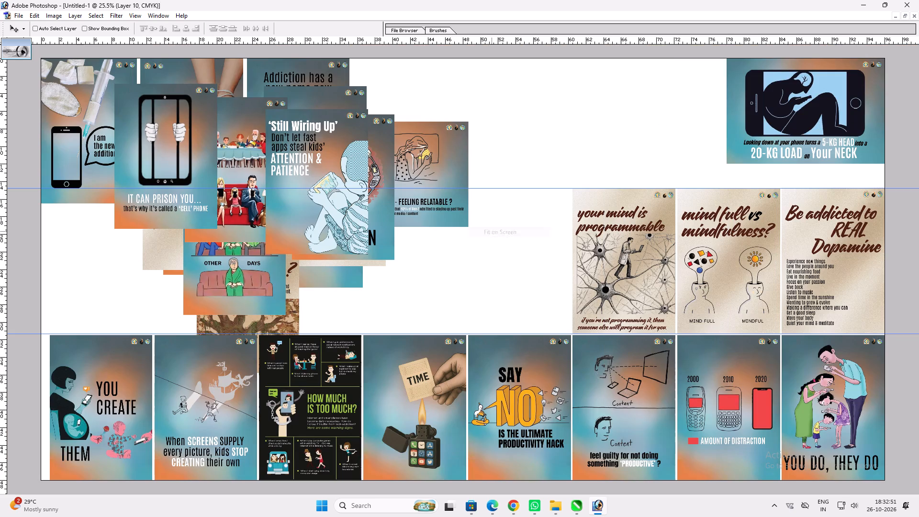
key("v")
key("v")
left_click(362, 263, "ctrl")
left_click_drag(362, 262, 496, 287)
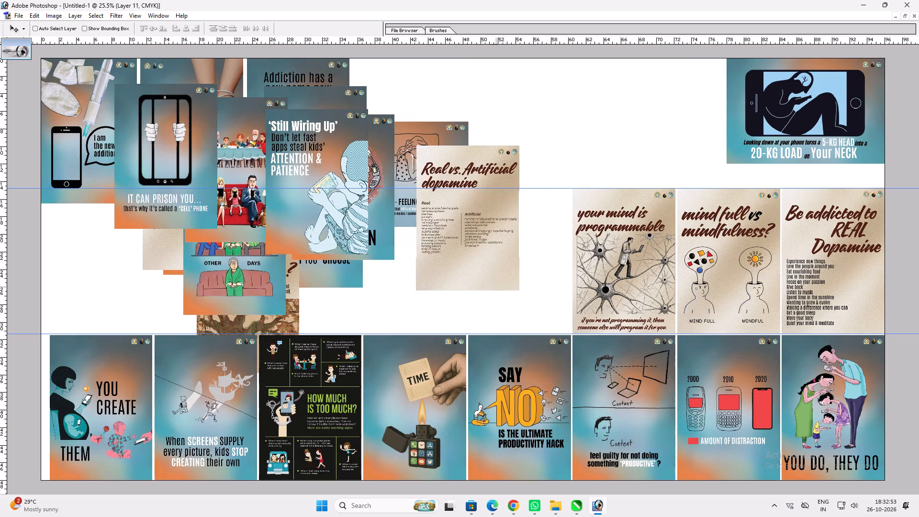
left_click_drag(496, 287, 546, 328)
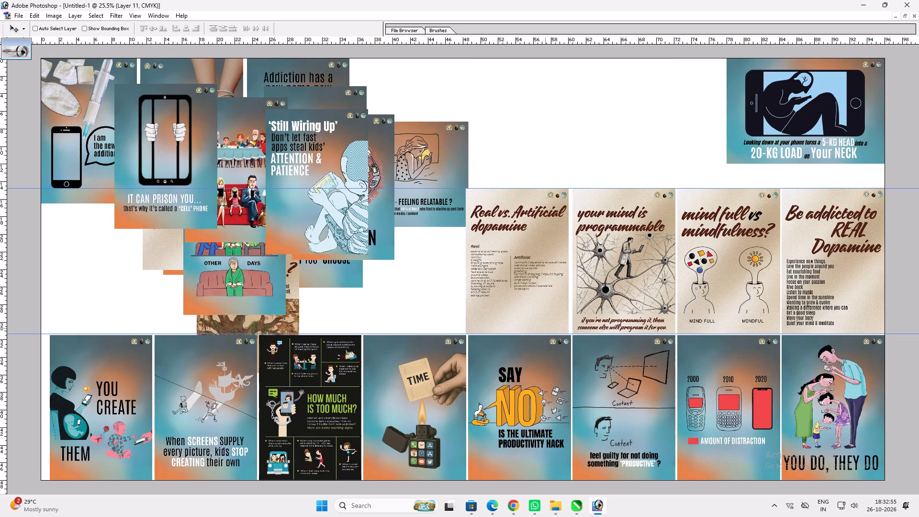
left_click_drag(546, 328, 547, 328)
Nudge the "Real vs. Artificial dopamine" poster so its sides line up with the "SAY NO" poster below.
key("ctrl+plus")
key("ctrl+plus")
key("space")
key("space")
key("space")
key("space")
key("space")
key("space")
key("space")
key("space")
key("space")
key("space")
key("space")
left_click_drag(546, 328, 409, 296)
left_click(433, 303, "shift")
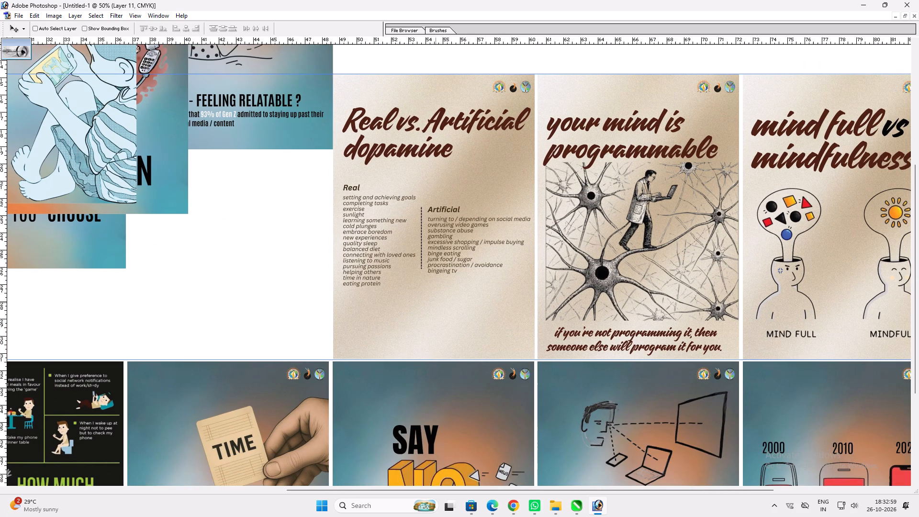
key("Left")
key("Left")
Move the 'Still Wiring Up' poster from the pile to between the guides, beside the "Real vs. Artificial dopamine" poster.
key("space")
key("space")
key("space")
key("space")
key("space")
right_click(425, 296)
left_click_drag(450, 303, 456, 303)
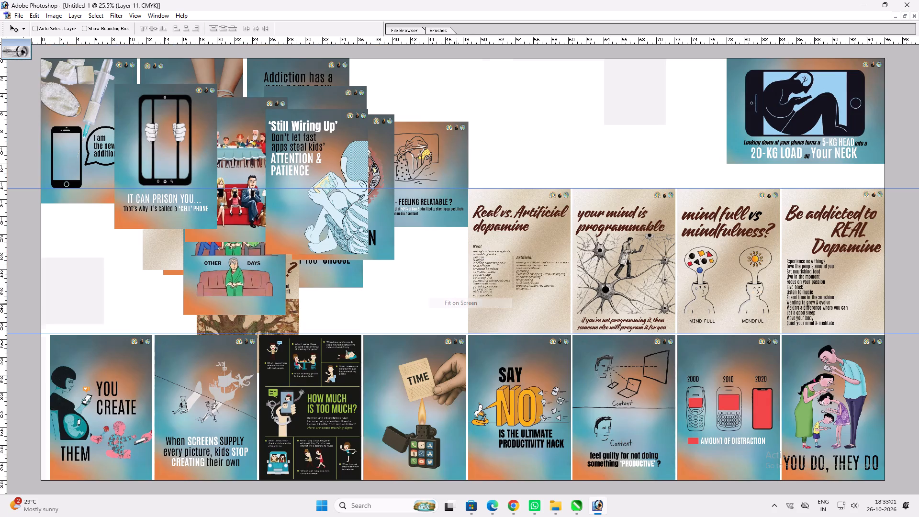
key("v")
key("v")
left_click(334, 219, "ctrl")
left_click_drag(330, 214, 403, 260)
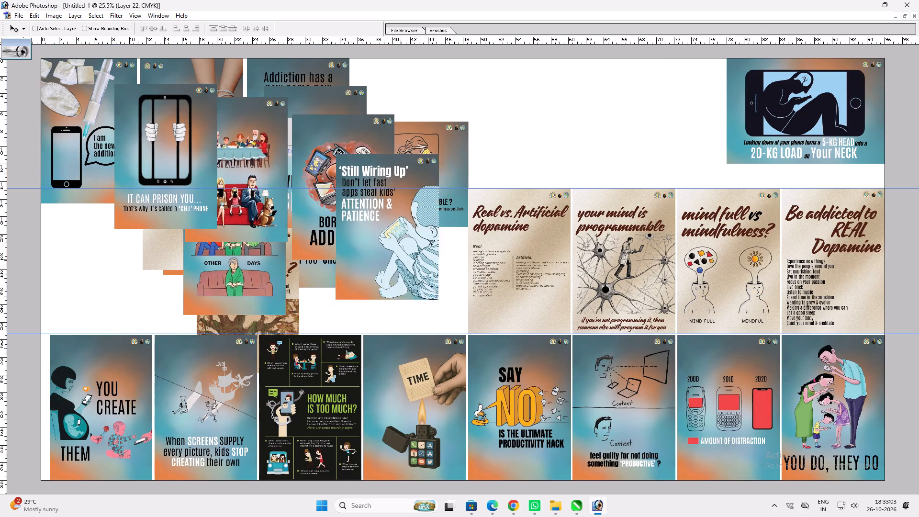
left_click_drag(403, 260, 429, 291)
Nudge the 'Still Wiring Up' poster so its sides line up with the "TIME" lighter poster below.
key("ctrl+plus")
key("ctrl+plus")
key("space")
key("space")
left_click_drag(429, 291, 468, 180)
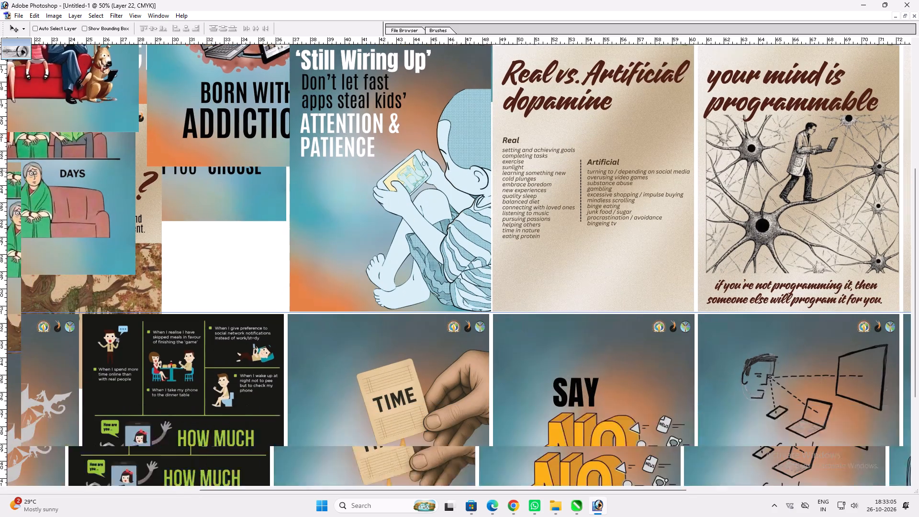
left_click_drag(468, 180, 470, 177)
left_click(442, 261, "shift")
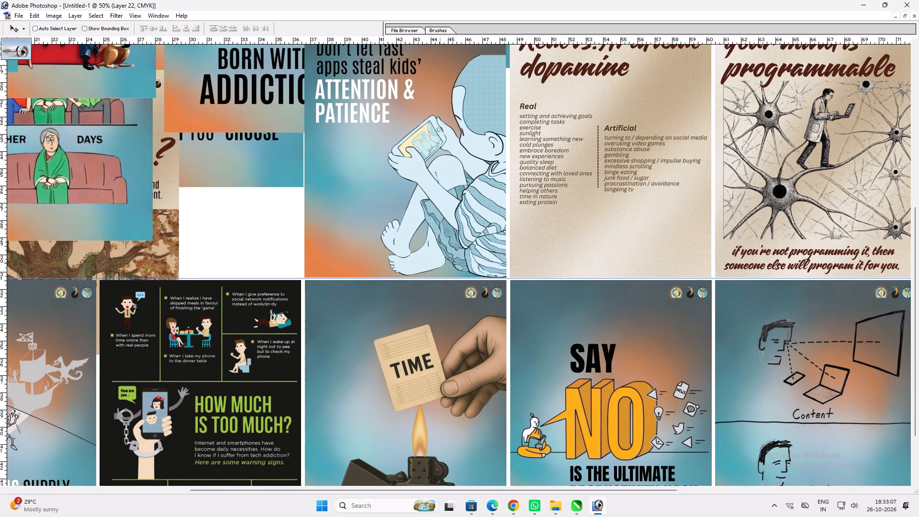
key("space")
key("Left")
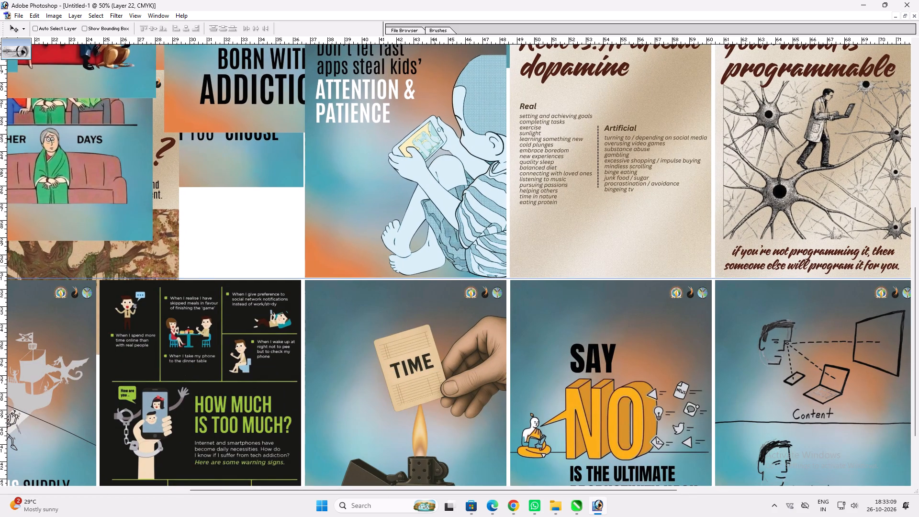
Move the tree-face poster from the pile to between the guides, beside the 'Still Wiring Up' poster.
key("space")
key("space")
key("space")
key("space")
key("space")
key("space")
key("space")
right_click(408, 257)
left_click_drag(422, 262, 429, 265)
key("v")
left_click(289, 304, "ctrl")
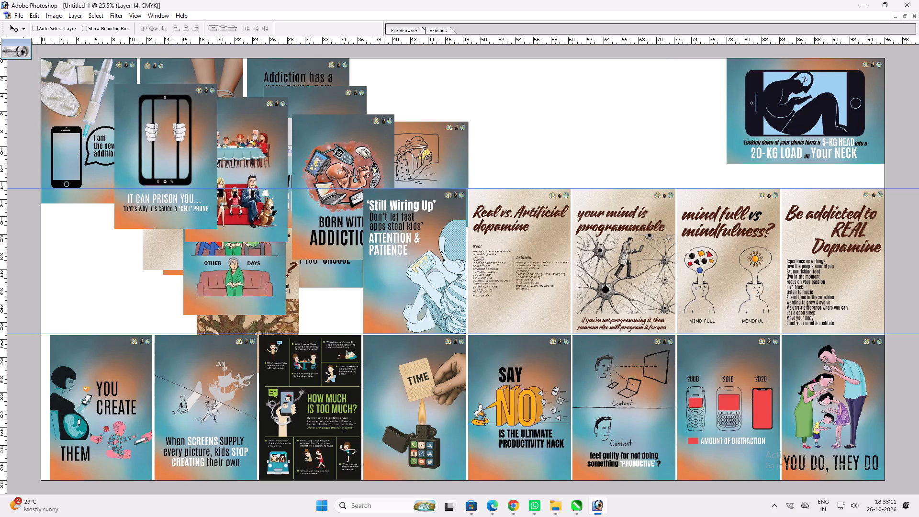
left_click_drag(286, 303, 357, 264)
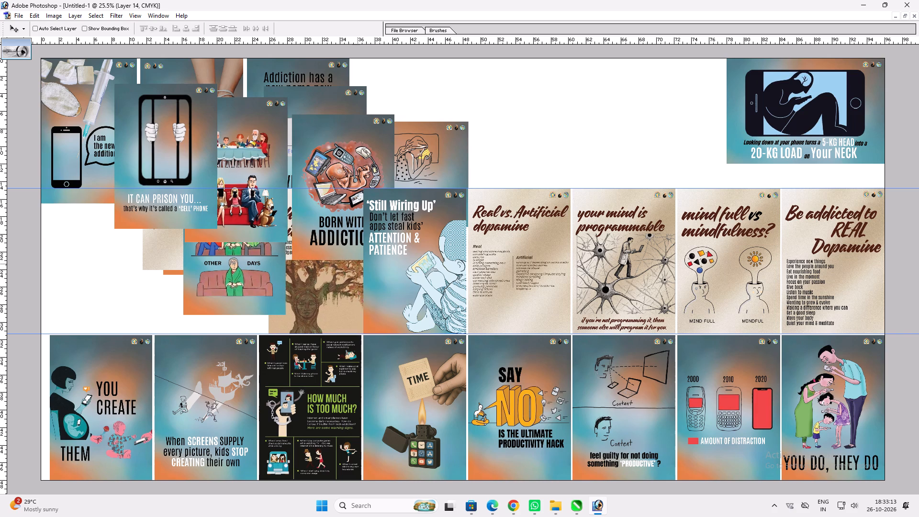
left_click_drag(357, 264, 348, 265)
Nudge the tree-face poster so its sides line up with the "HOW MUCH IS TOO MUCH?" poster below.
key("ctrl+plus")
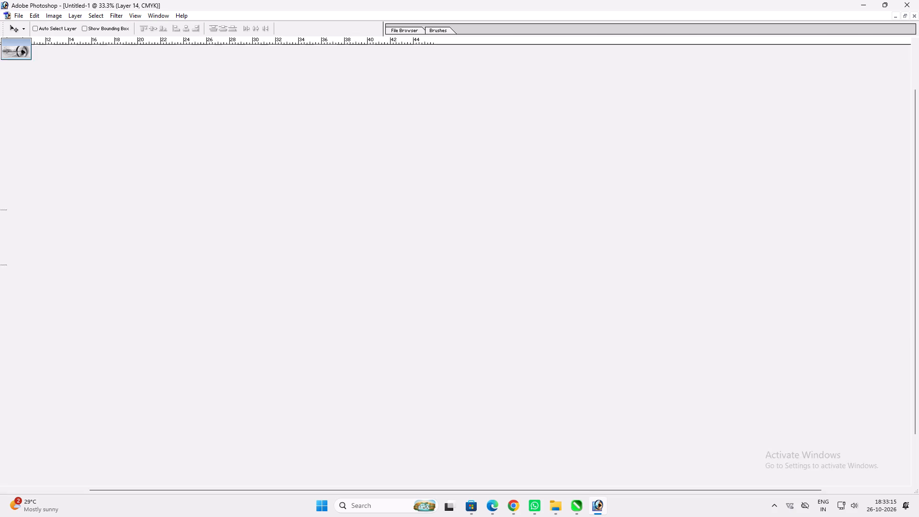
key("ctrl+plus")
key("space")
key("space")
key("space")
key("space")
key("space")
key("space")
key("space")
key("space")
key("space")
key("space")
key("space")
key("space")
key("space")
key("space")
key("space")
key("space")
key("space")
key("space")
left_click_drag(349, 262, 374, 150)
left_click(275, 225, "shift")
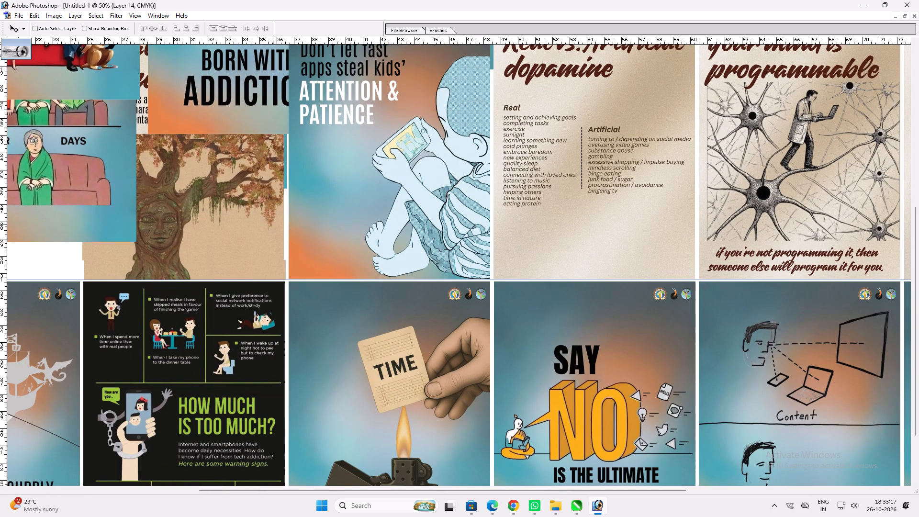
Move the "Mother's Day / Other Days" poster to between the guides, directly above the "YOU CREATE THEM" poster.
key("space")
key("space")
key("space")
key("space")
key("space")
key("space")
key("space")
key("space")
key("space")
key("space")
key("space")
key("space")
key("space")
key("space")
key("space")
key("space")
key("space")
key("space")
key("space")
left_click_drag(243, 243, 472, 228)
left_click_drag(306, 241, 437, 242)
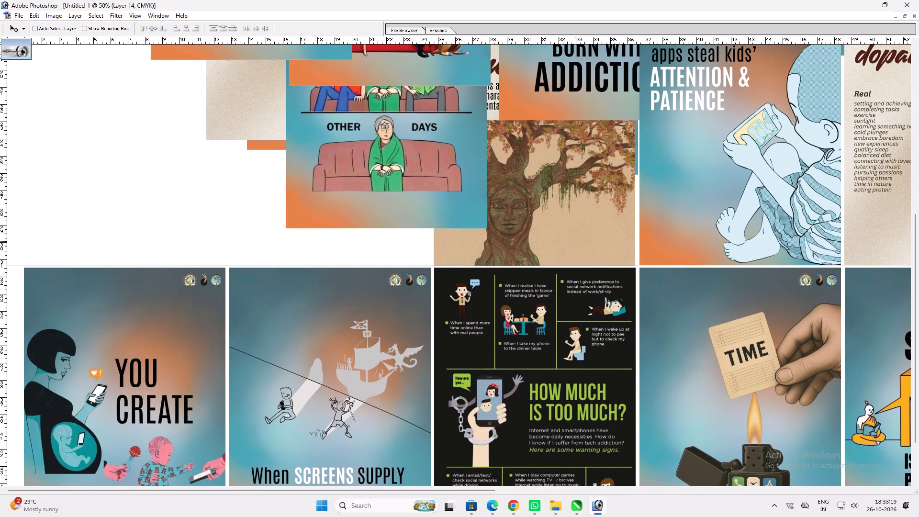
left_click_drag(437, 242, 440, 242)
left_click(355, 196, "ctrl")
key("space")
key("space")
right_click(348, 194)
left_click_drag(364, 198, 368, 198)
key("v")
key("v")
left_click_drag(279, 267, 210, 294)
left_click_drag(206, 296, 148, 291)
left_click_drag(141, 290, 137, 291)
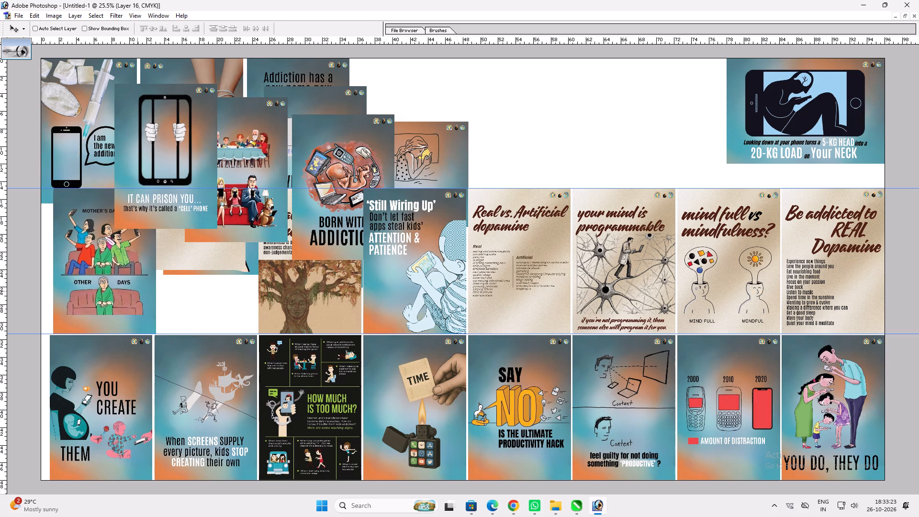
left_click_drag(137, 291, 134, 293)
Move the "don't build for attention" poster into the gap between the "Mother's Day" and tree-face posters.
key("v")
left_click(224, 254, "ctrl")
left_click_drag(223, 253, 236, 315)
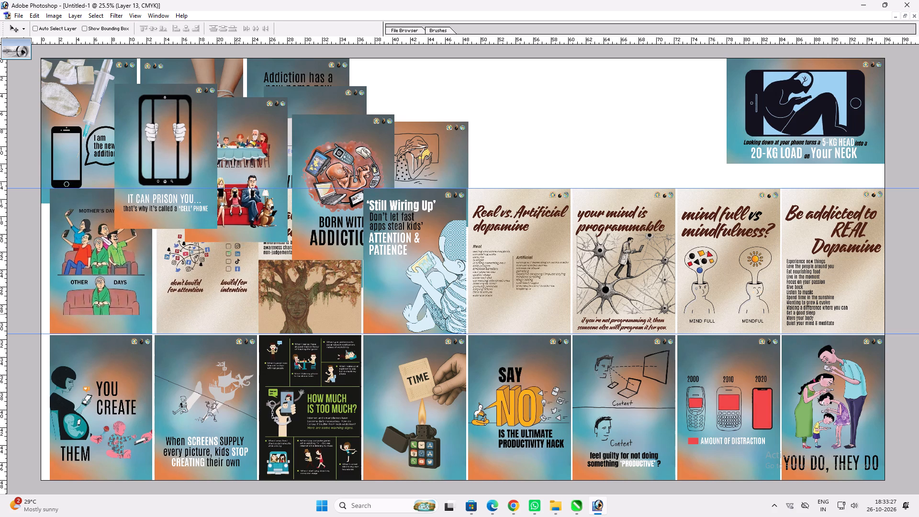
left_click_drag(236, 315, 233, 316)
Fine-tune the tree-face poster's sideways position against the edges of the "HOW MUCH IS TOO MUCH?" poster.
key("ctrl+plus")
key("ctrl+plus")
key("ctrl+plus")
key("space")
key("space")
key("space")
key("space")
key("space")
key("space")
key("space")
key("space")
key("space")
key("space")
key("space")
key("space")
key("space")
key("space")
key("space")
key("space")
key("space")
key("space")
key("space")
key("space")
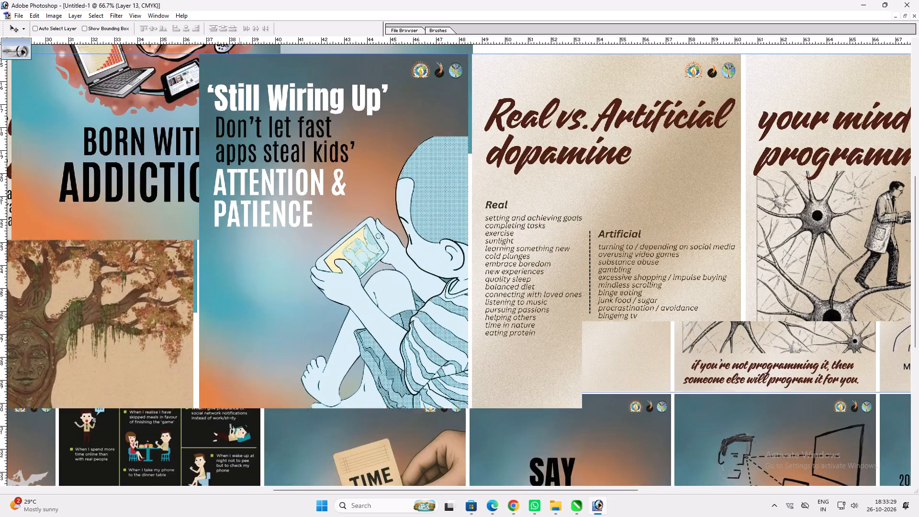
left_click_drag(258, 304, 310, 100)
left_click_drag(315, 303, 376, 297)
left_click_drag(340, 292, 491, 283)
left_click_drag(388, 280, 423, 274)
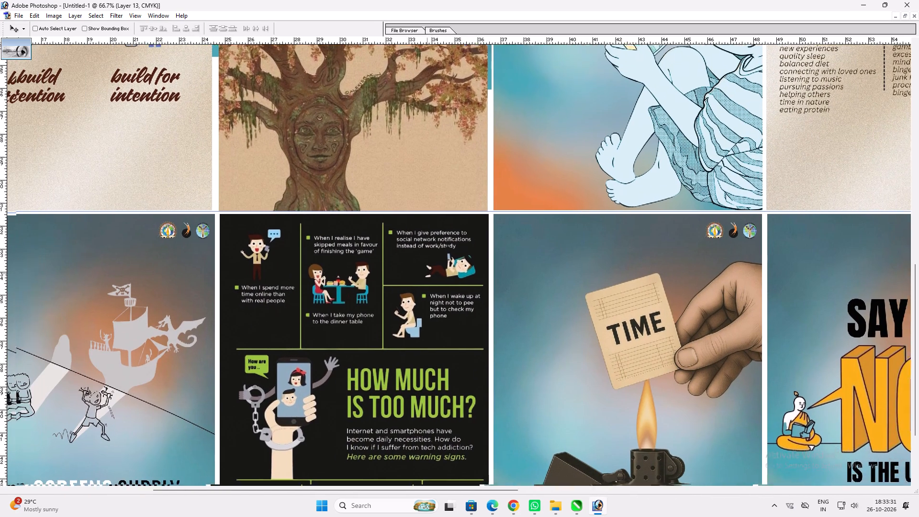
left_click_drag(423, 274, 466, 269)
double_click(345, 196, "ctrl")
Nudge the "don't build for attention" poster so its sides line up with the "When SCREENS SUPPLY every picture" poster below.
key("space")
key("space")
key("space")
key("space")
key("space")
key("space")
key("space")
key("space")
key("space")
key("space")
key("space")
key("space")
key("space")
key("space")
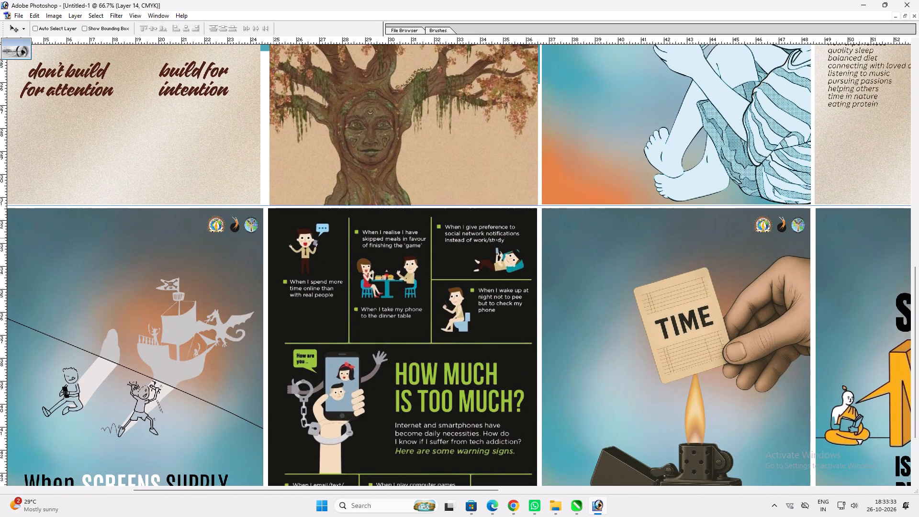
left_click_drag(272, 238, 371, 233)
double_click(295, 186, "ctrl")
key("space")
key("space")
key("space")
key("space")
key("space")
key("space")
key("space")
key("space")
key("space")
key("space")
key("space")
key("space")
key("space")
key("space")
key("space")
key("space")
key("space")
key("space")
key("space")
key("space")
left_click_drag(243, 191, 263, 202)
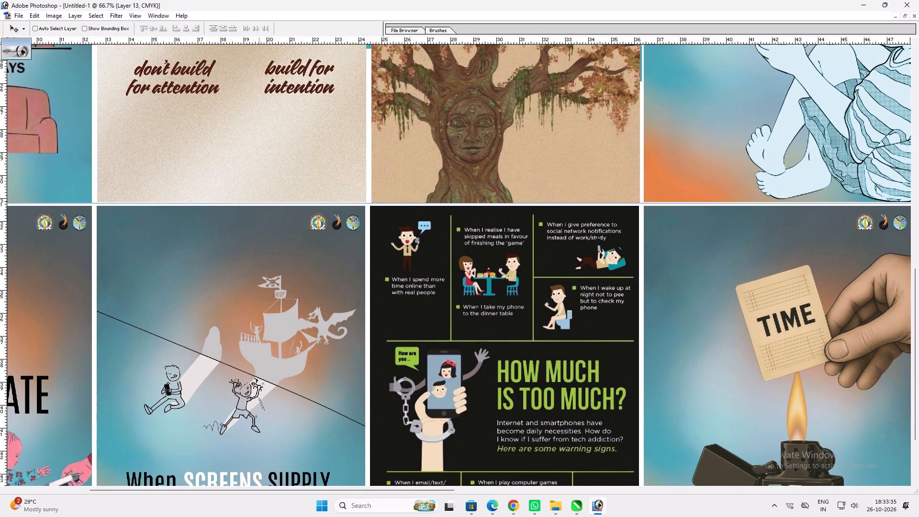
left_click_drag(263, 202, 530, 227)
right_click(199, 225)
left_click_drag(217, 230, 241, 232)
key("v")
key("v")
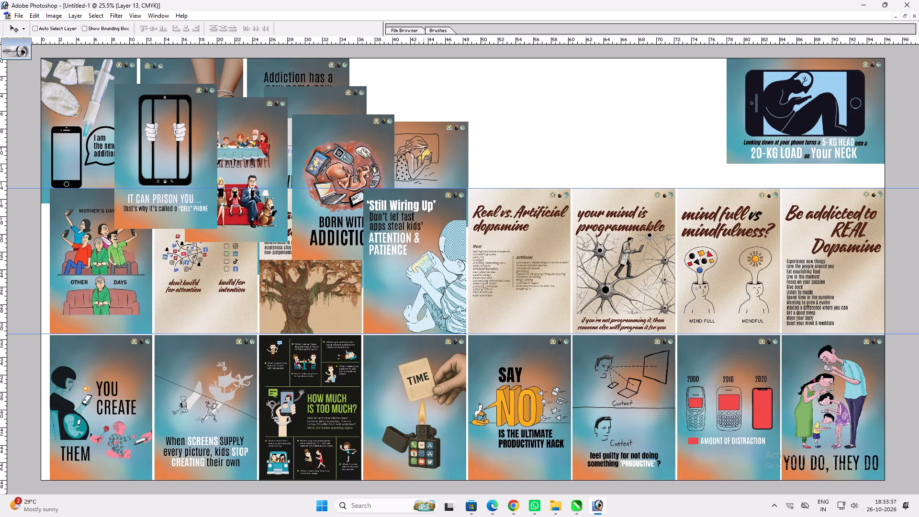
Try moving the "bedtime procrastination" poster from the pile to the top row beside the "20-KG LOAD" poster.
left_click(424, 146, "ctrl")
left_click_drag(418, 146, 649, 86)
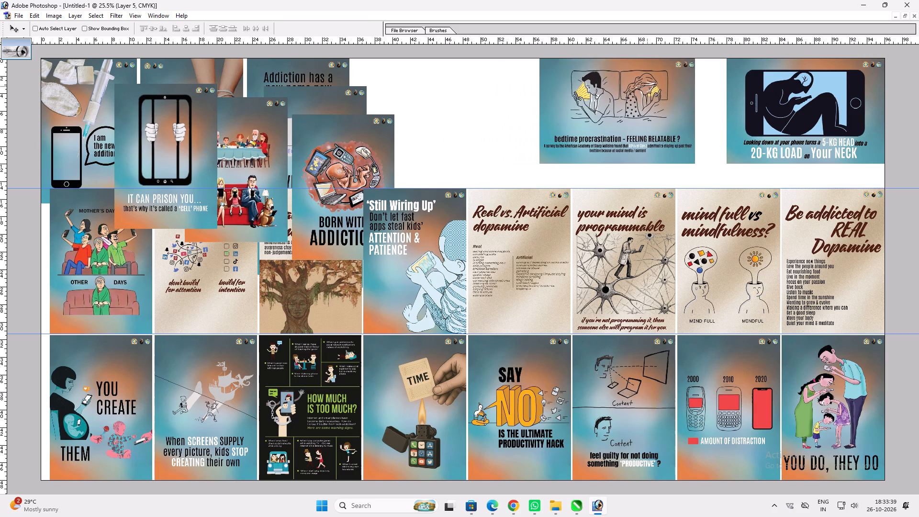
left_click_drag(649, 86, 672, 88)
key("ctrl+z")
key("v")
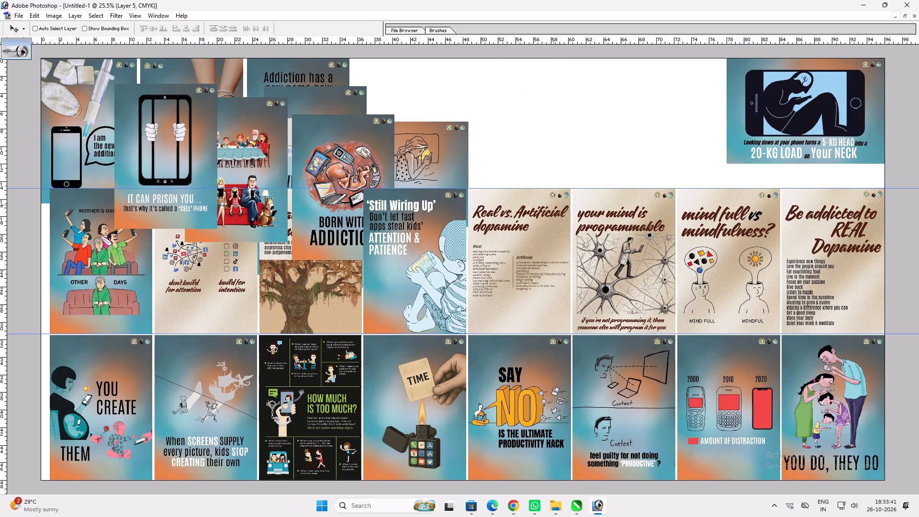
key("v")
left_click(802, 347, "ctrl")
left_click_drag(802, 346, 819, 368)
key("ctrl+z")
Shorten the two lower rows of posters together by lowering their top edge about 2.5 inches while keeping the bottom edge fixed.
left_click(821, 288, "ctrl+shift")
left_click(732, 274, "ctrl+shift")
left_click(631, 264, "ctrl+shift")
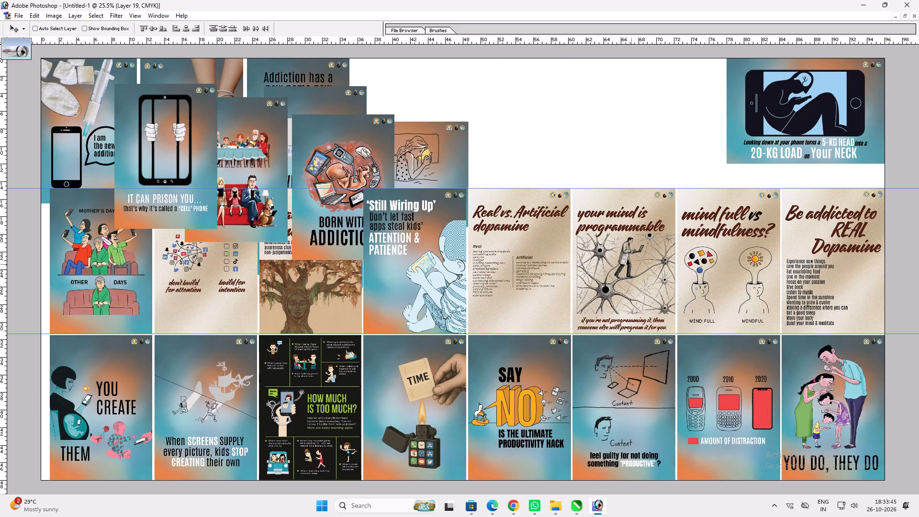
left_click(536, 248, "ctrl+shift")
left_click(439, 250, "ctrl+shift")
left_click(286, 292, "ctrl+shift")
left_click(218, 280, "ctrl+shift")
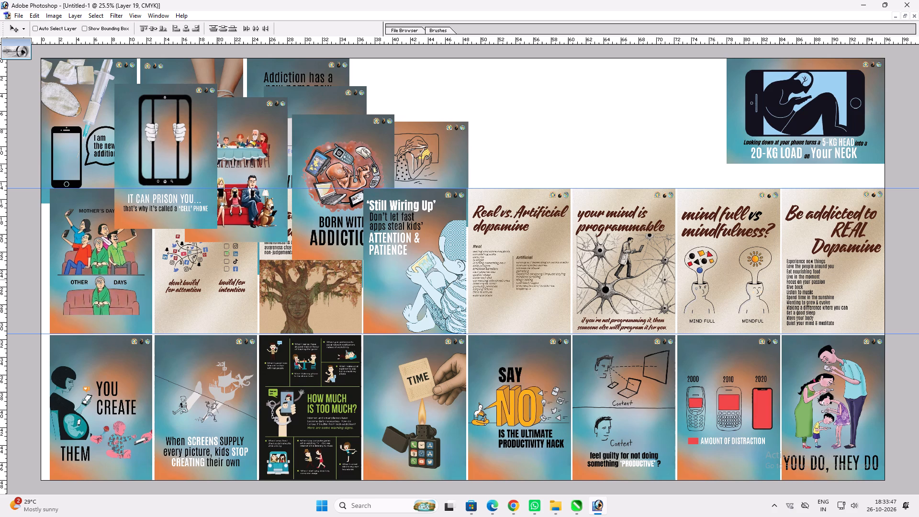
left_click(97, 291, "ctrl+shift")
key("ctrl+t")
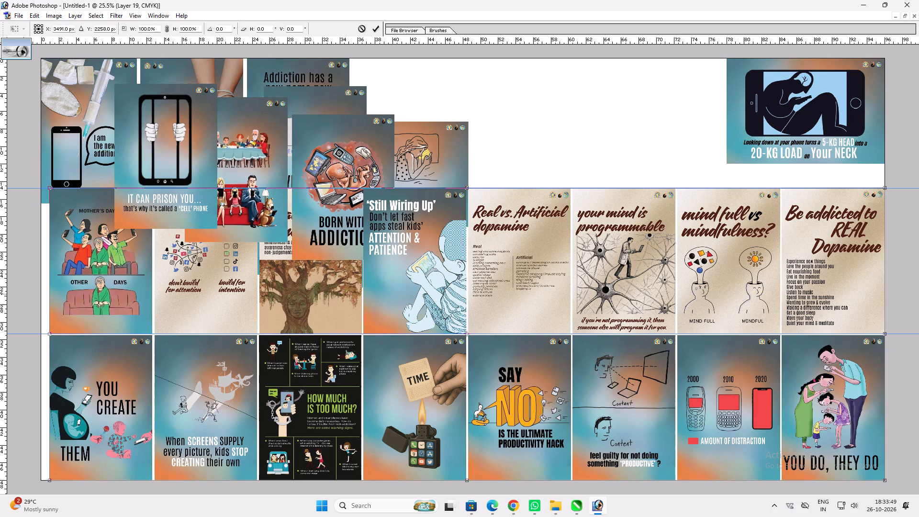
left_click_drag(453, 185, 452, 198, "shift")
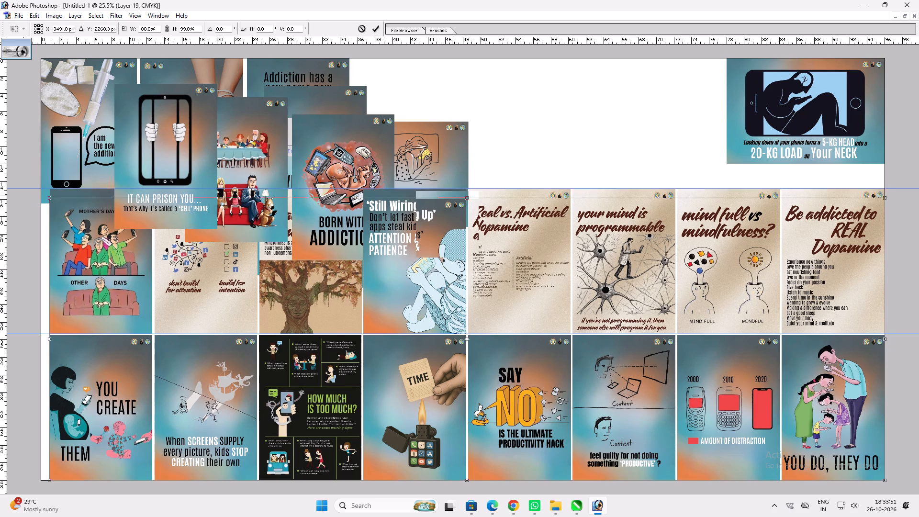
left_click_drag(452, 198, 453, 206, "shift")
key("Return")
key("v")
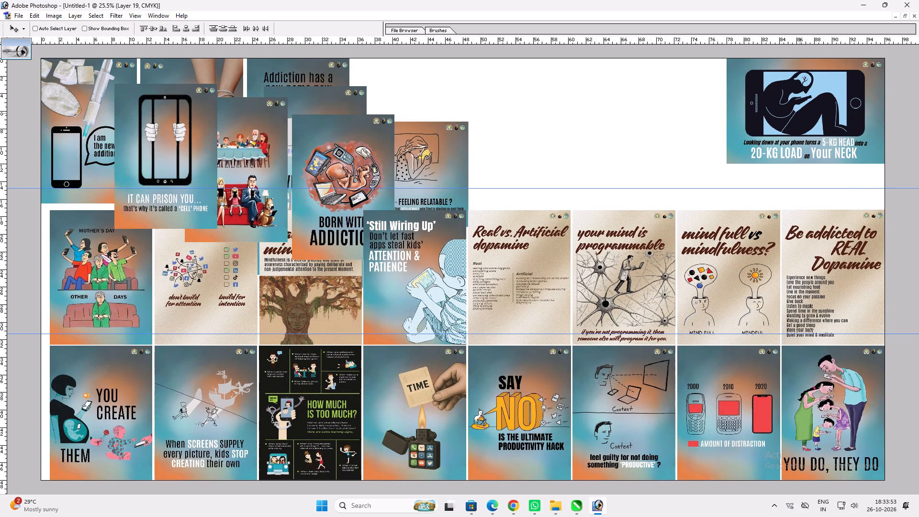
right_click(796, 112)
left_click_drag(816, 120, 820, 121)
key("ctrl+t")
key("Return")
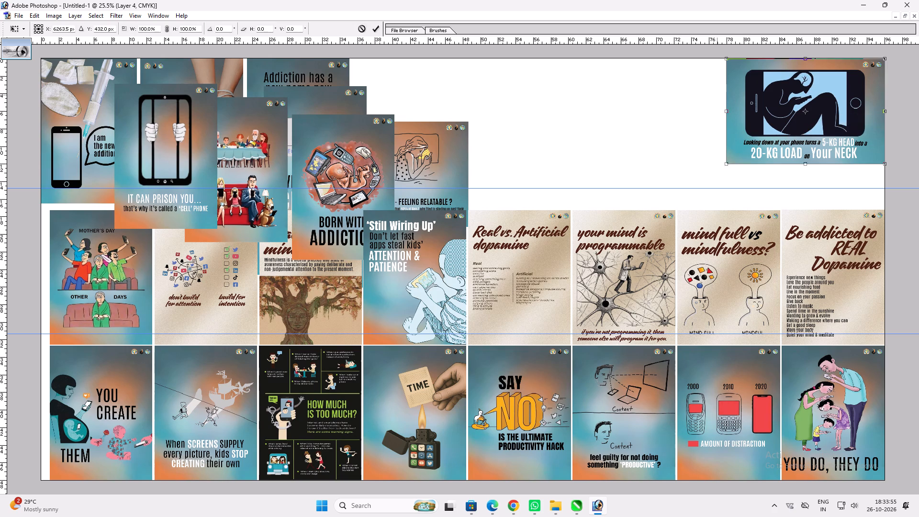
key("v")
Move the "IT CAN PRISON YOU", "FEELING RELATABLE?" and "BORN WITH ADDICTION" posters out of the pile toward the "20-KG LOAD" poster.
left_click(133, 187, "ctrl")
left_click_drag(132, 187, 562, 123)
key("Return")
left_click(193, 145, "ctrl")
left_click_drag(191, 139, 627, 101)
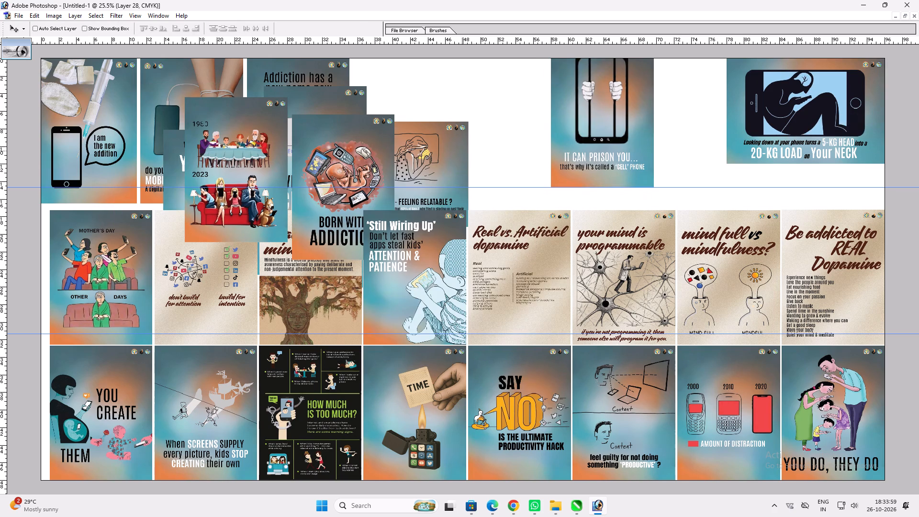
left_click(450, 148, "ctrl")
left_click_drag(438, 144, 749, 111)
left_click(354, 160, "ctrl")
left_click_drag(338, 150, 705, 111)
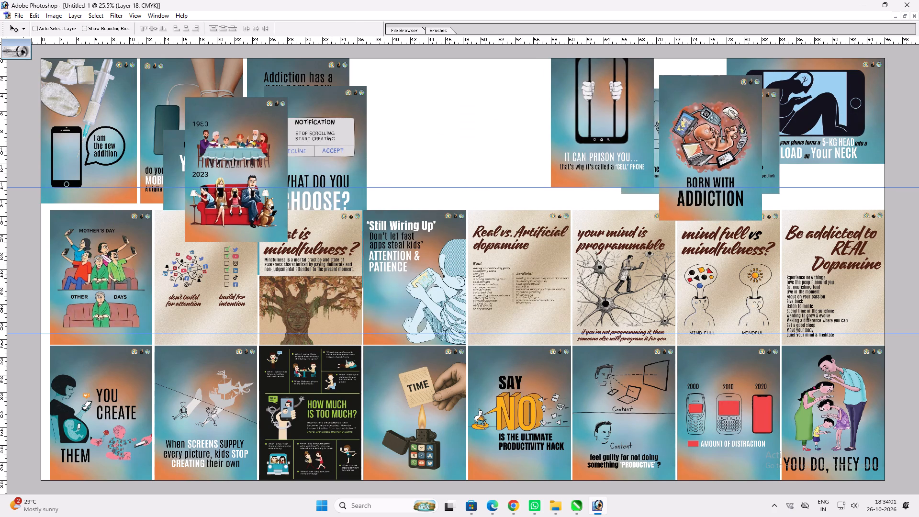
Clear the "1980/2023", relationship phone, "WHAT DO YOU CHOOSE?" and "Hard decisions / Easy decisions" posters from the pile toward the "IT CAN PRISON YOU" poster.
left_click(255, 149, "ctrl")
left_click_drag(246, 147, 714, 105)
left_click(183, 172, "ctrl")
left_click_drag(178, 164, 592, 129)
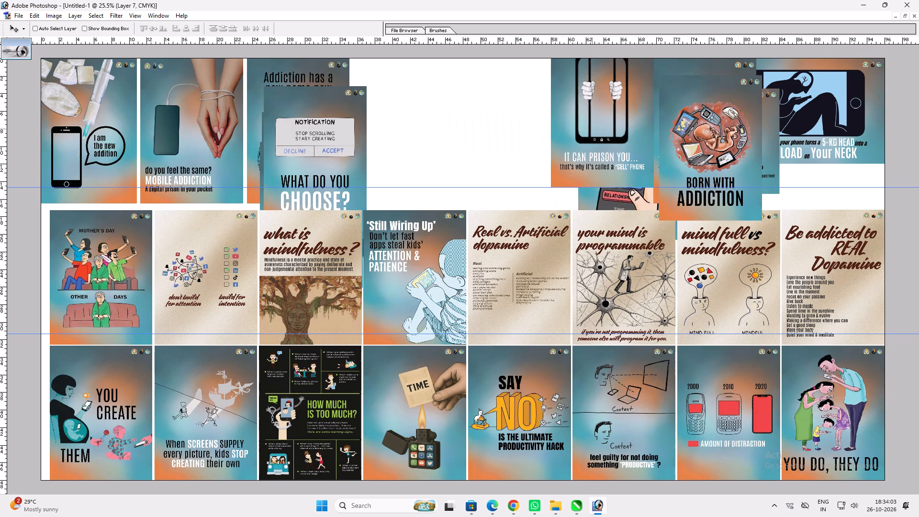
left_click_drag(592, 129, 592, 128)
left_click(256, 161, "ctrl")
left_click(268, 155, "ctrl")
left_click_drag(268, 153, 531, 135)
left_click(258, 180, "ctrl")
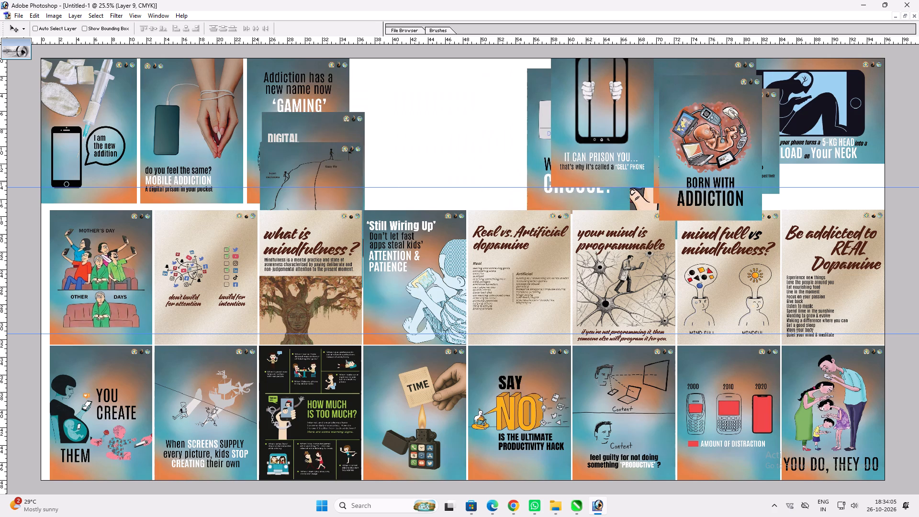
left_click(265, 178, "ctrl")
left_click_drag(265, 175, 486, 150)
Place the "DIGITAL ADDICTION makes you BLIND" poster in the top row beside the "GAMING" poster, flush with the sheet's top edge.
left_click(329, 155, "ctrl")
left_click_drag(328, 155, 411, 115)
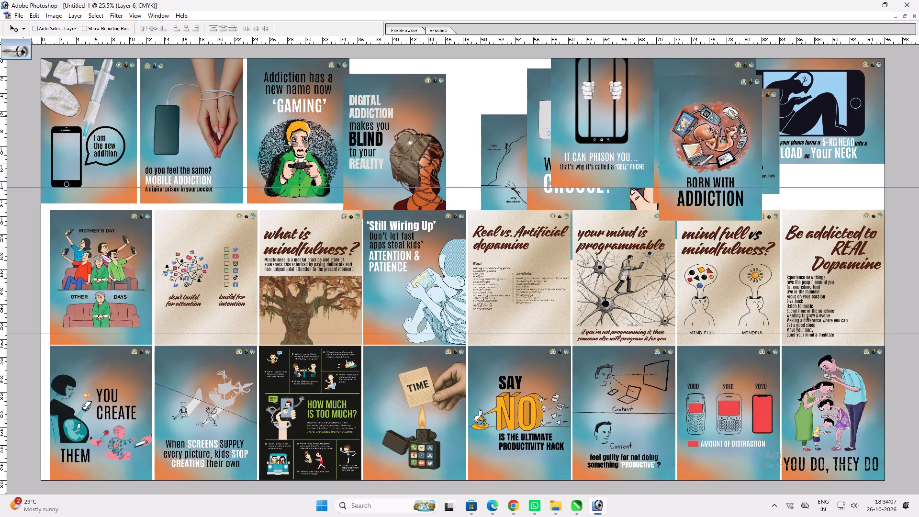
left_click_drag(411, 115, 421, 99)
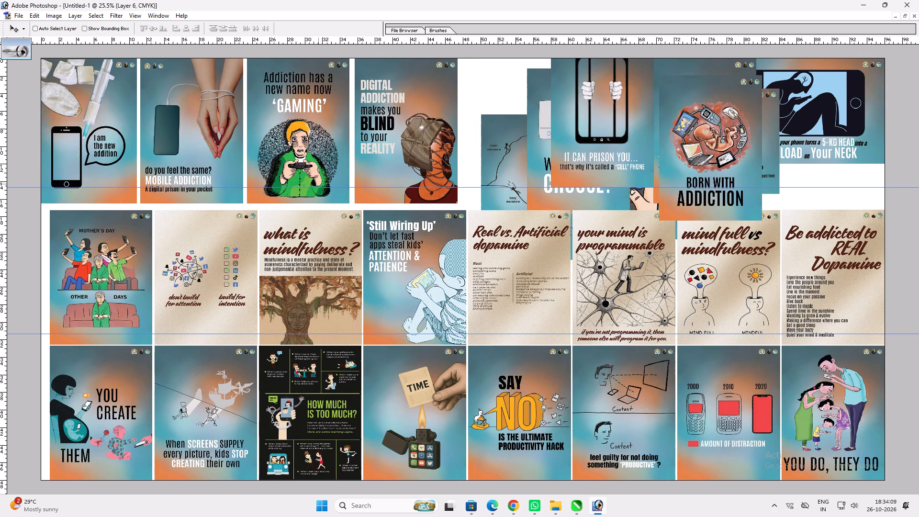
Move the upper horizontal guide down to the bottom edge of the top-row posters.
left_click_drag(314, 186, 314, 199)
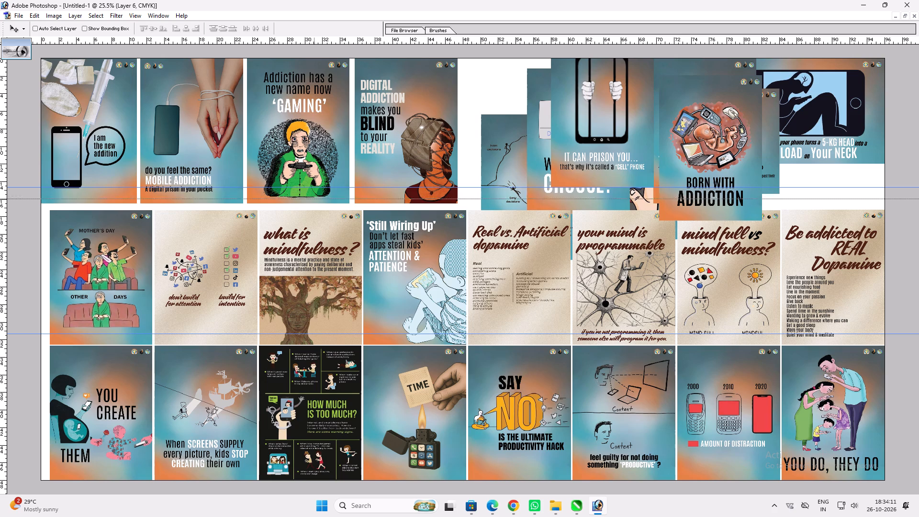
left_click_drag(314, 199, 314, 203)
Shift the "I am the new addition" poster sideways to sit above the "MOTHER'S DAY" poster.
key("ctrl+plus")
key("ctrl+plus")
key("space")
key("space")
key("space")
key("space")
key("space")
key("space")
key("space")
key("space")
key("space")
key("space")
key("space")
key("space")
key("space")
left_click_drag(304, 202, 823, 233)
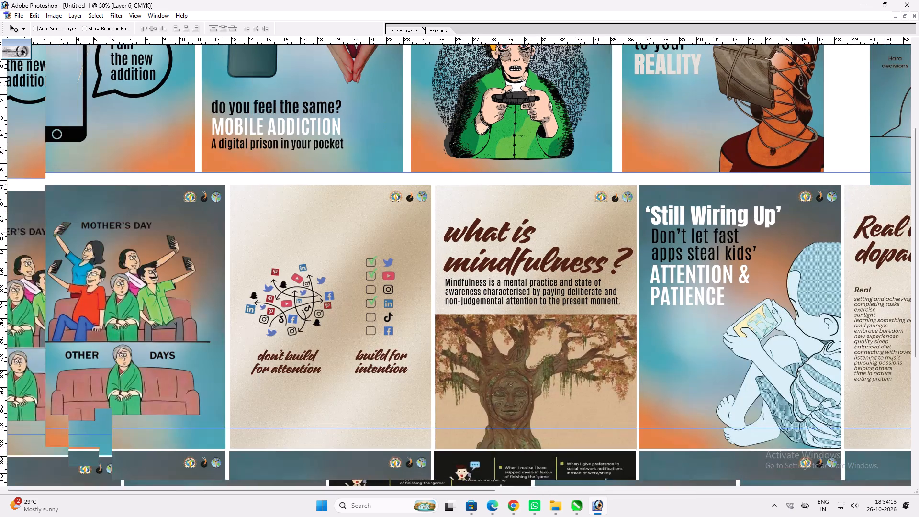
left_click_drag(823, 233, 818, 233)
left_click_drag(256, 224, 401, 298)
left_click(151, 164, "ctrl")
left_click_drag(115, 160, 157, 168, "shift")
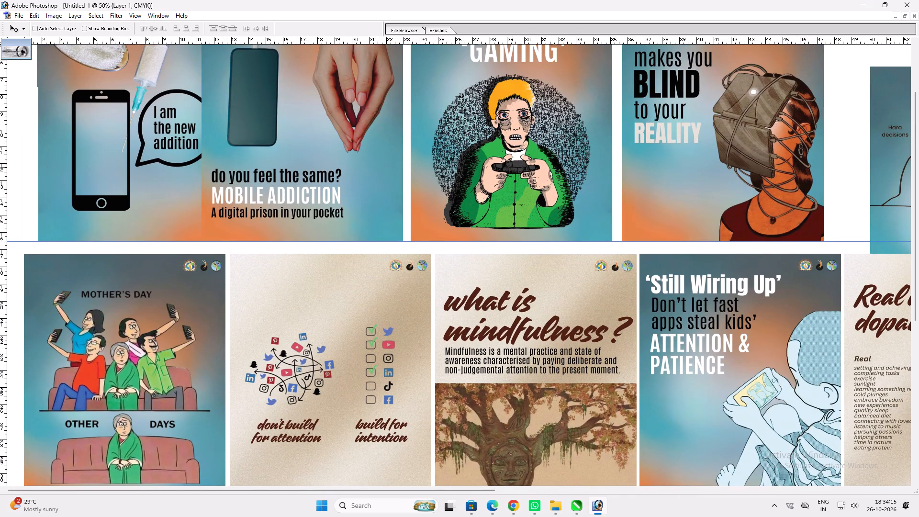
left_click_drag(157, 168, 147, 171, "shift")
Shift the "MOBILE ADDICTION" poster sideways to leave a narrow gap beside the "I am the new addition" poster.
left_click(263, 168, "ctrl")
left_click_drag(263, 168, 299, 166)
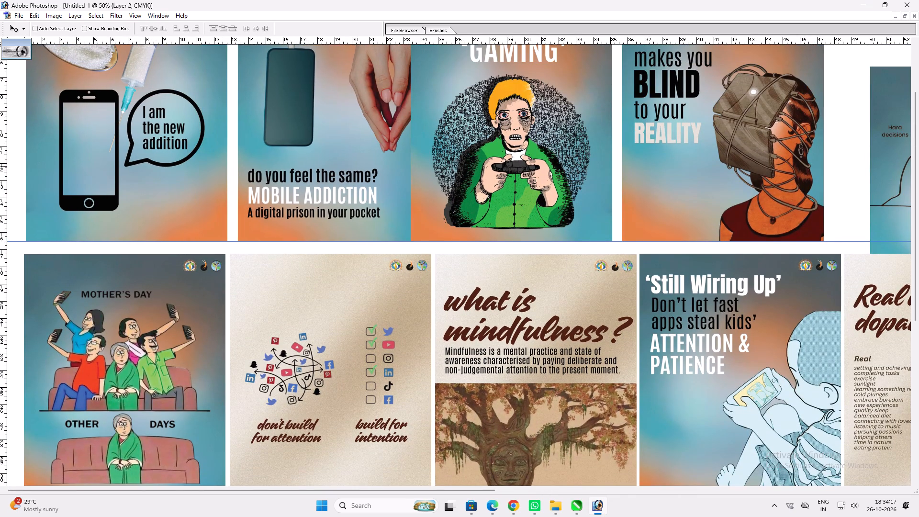
left_click_drag(299, 166, 294, 168)
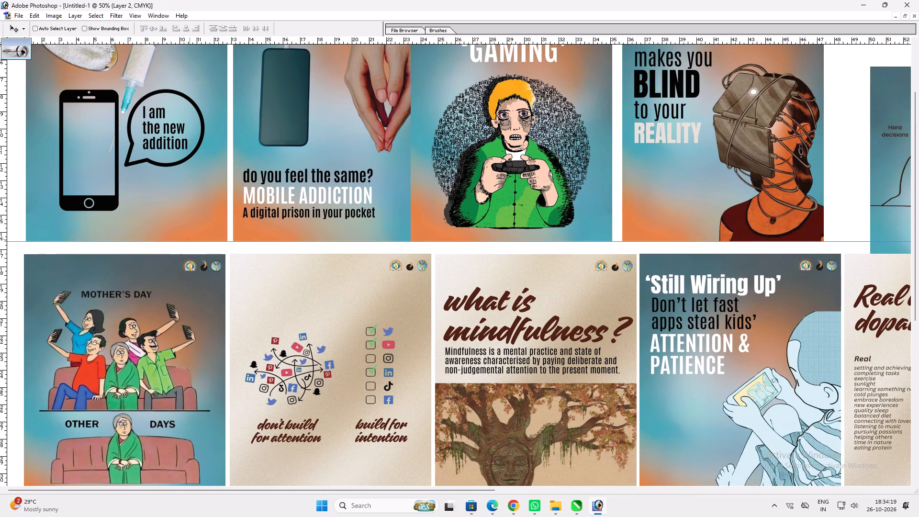
Move the upper horizontal guide down to just above the second row of posters.
left_click_drag(189, 241, 186, 249)
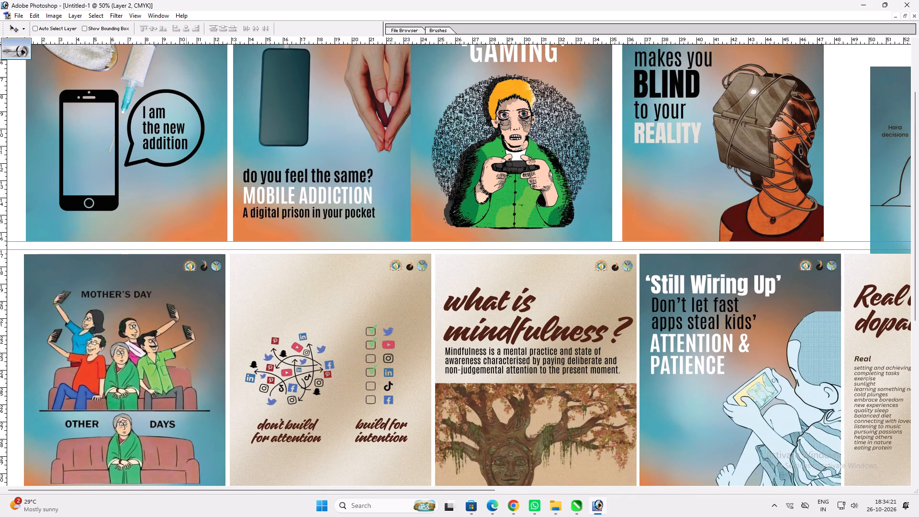
left_click_drag(186, 249, 186, 251)
Lower the "I am the new addition" poster onto the guide and nudge it in line with the "MOTHER'S DAY" poster below.
left_click(162, 194, "ctrl")
left_click_drag(161, 194, 159, 199)
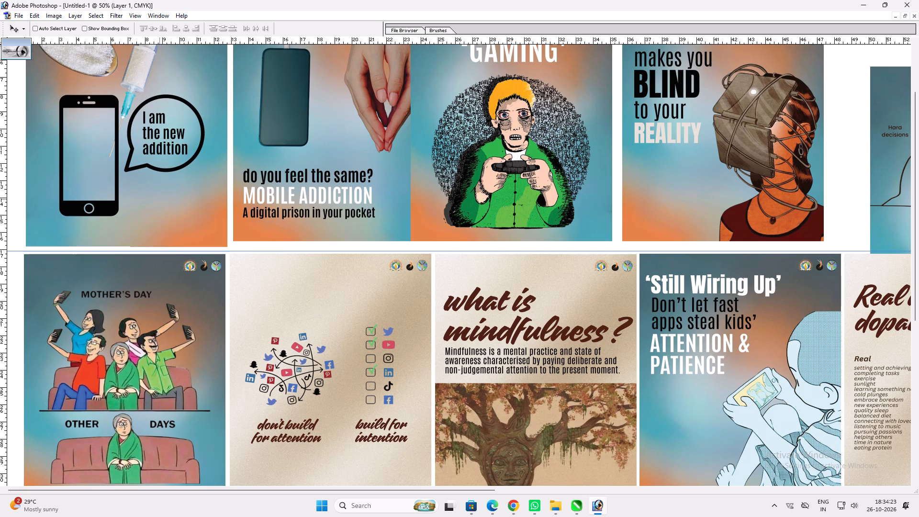
left_click_drag(159, 199, 159, 203)
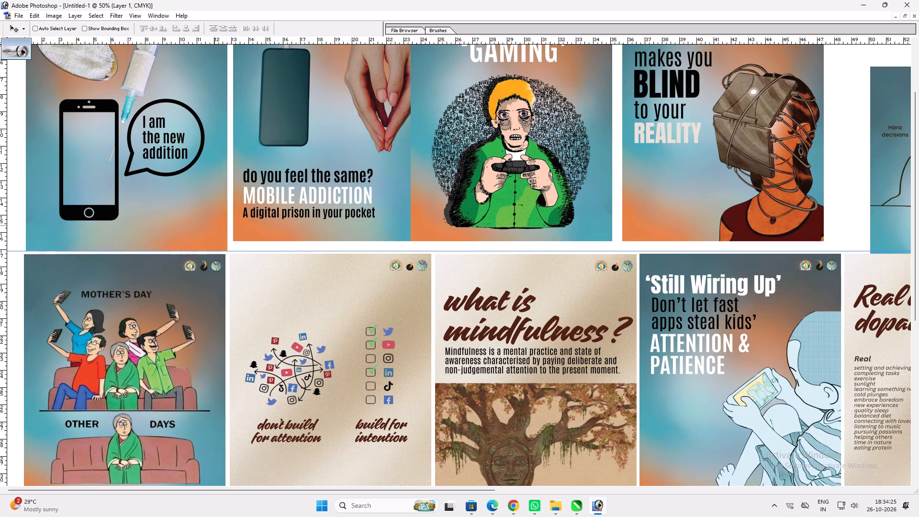
key("Left")
key("Left")
key("Left")
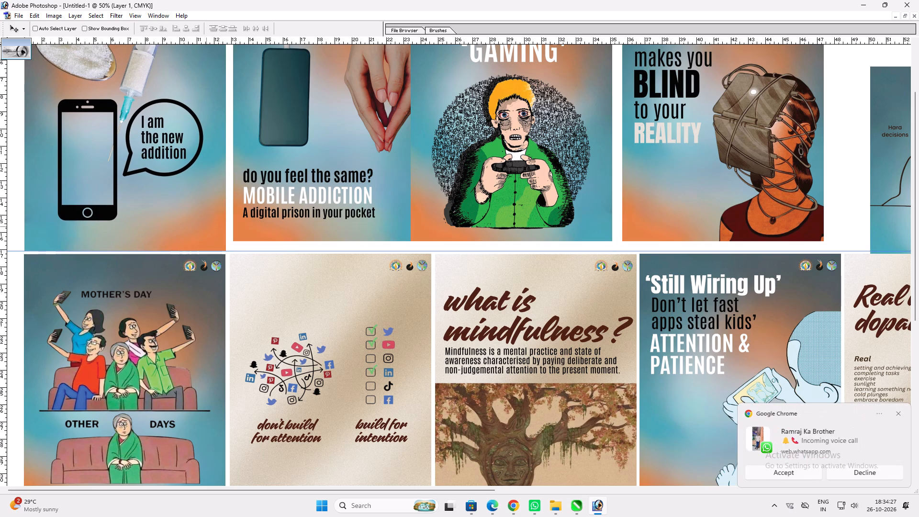
Lower the "MOBILE ADDICTION" poster onto the guide and nudge it in line with the "don't build for attention" poster below.
left_click(276, 196, "ctrl")
left_click_drag(271, 203, 271, 209, "shift")
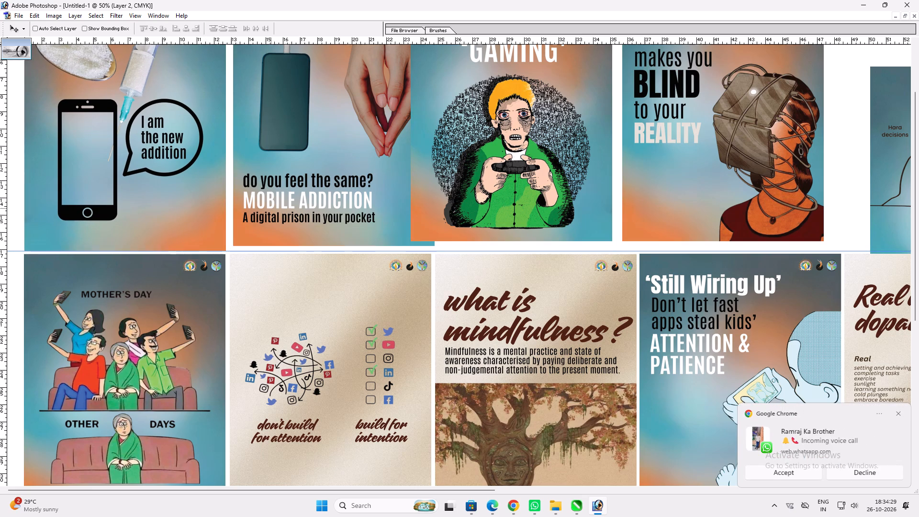
left_click_drag(271, 209, 271, 210, "shift")
key("Left")
key("Left")
key("Left")
key("Left")
key("Left")
key("Left")
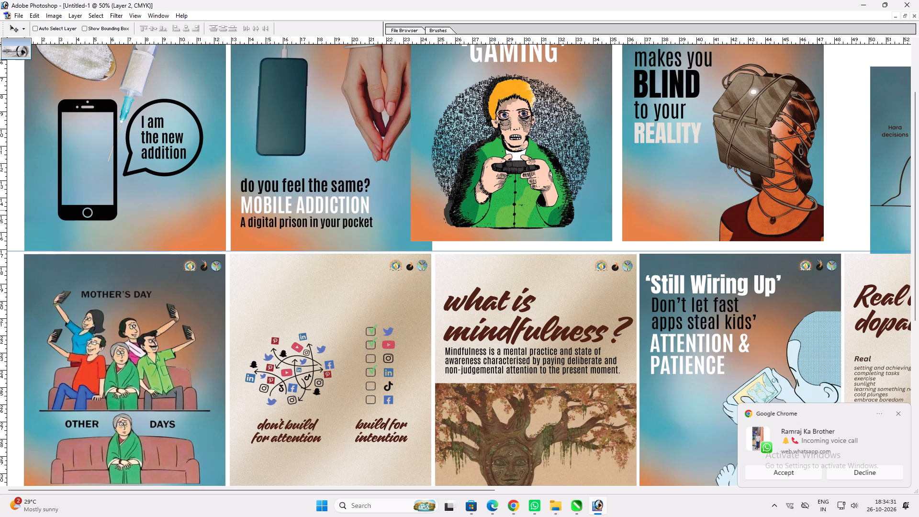
Align the "GAMING" poster's bottom with the guide and its sides with the "what is mindfulness?" poster below.
left_click(486, 202, "ctrl")
left_click_drag(484, 200, 510, 208)
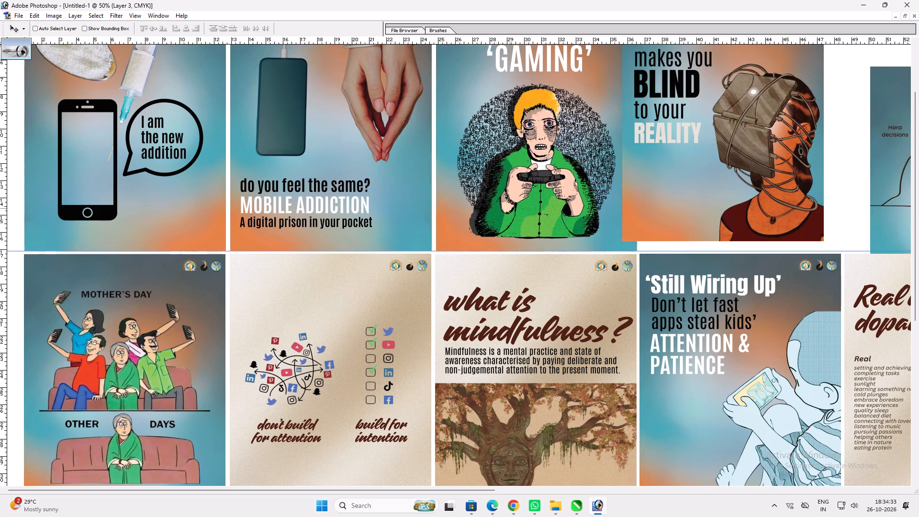
left_click_drag(510, 208, 509, 209)
Align the "DIGITAL ADDICTION" poster's bottom with the guide and its sides with the "Still Wiring Up" poster below.
key("space")
key("space")
key("space")
key("space")
key("space")
key("space")
key("space")
key("space")
key("space")
key("space")
key("space")
key("space")
key("space")
key("space")
key("space")
key("space")
key("space")
key("space")
key("space")
key("space")
left_click_drag(524, 214, 321, 228)
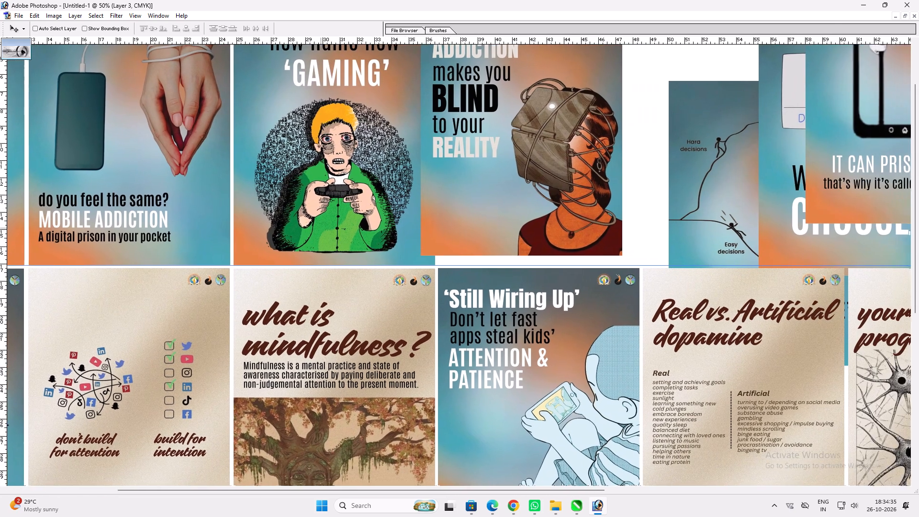
left_click_drag(321, 228, 315, 228)
left_click_drag(354, 235, 235, 202)
left_click(402, 193, "ctrl")
left_click_drag(389, 192, 408, 199)
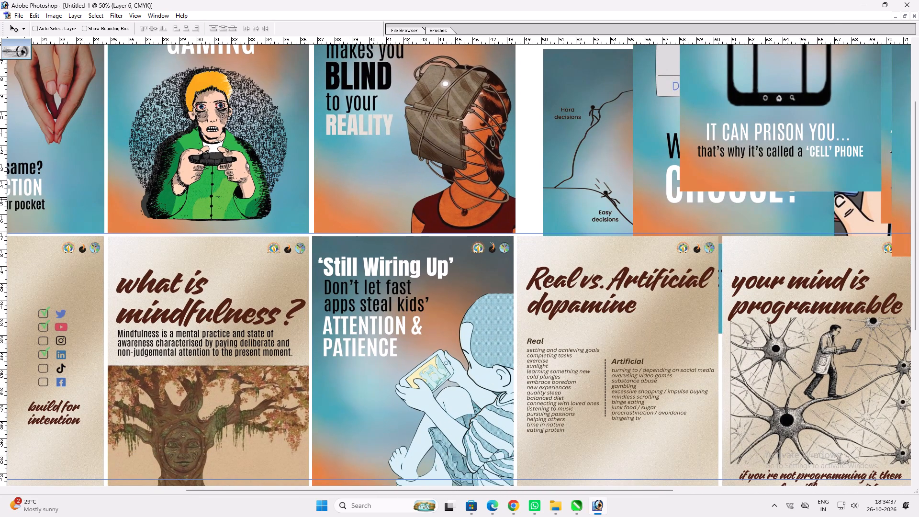
left_click_drag(408, 199, 407, 200)
Place the "SAY 'NO' IS A JOURNEY" poster on the guide, directly above the "Real vs. Artificial dopamine" poster.
key("space")
left_click(567, 202, "ctrl")
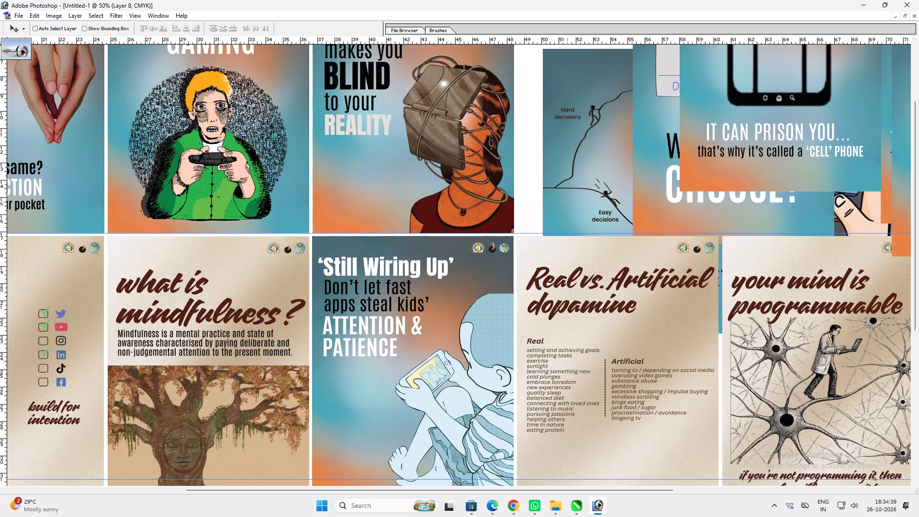
left_click_drag(568, 202, 541, 157)
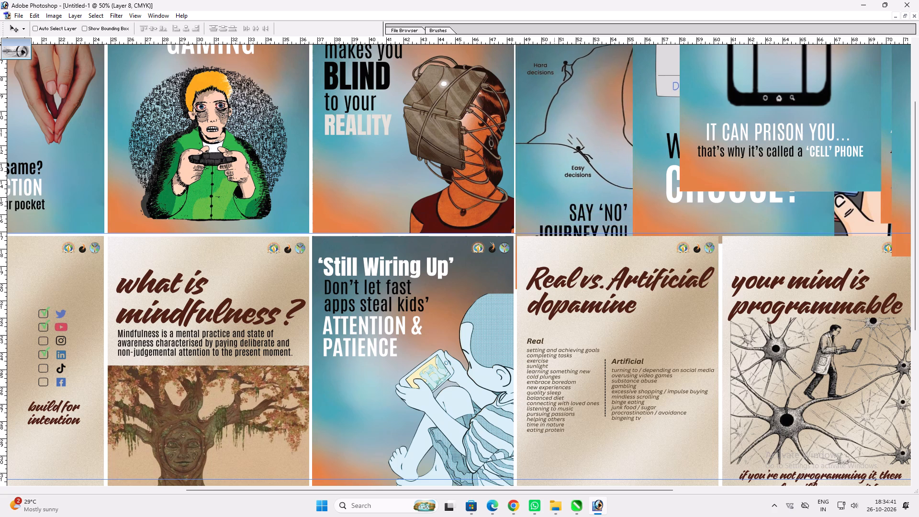
left_click_drag(553, 218, 555, 140)
left_click_drag(555, 168, 556, 188)
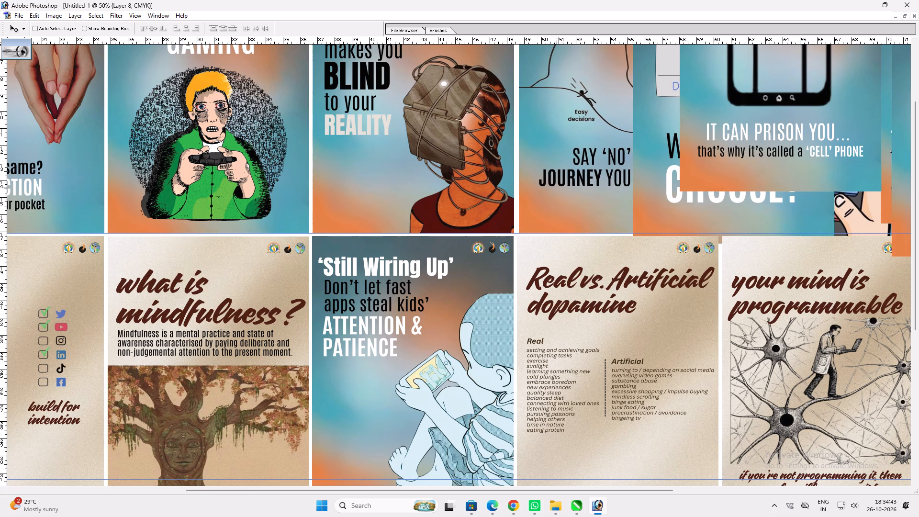
left_click_drag(556, 188, 555, 189)
key("space")
key("space")
key("space")
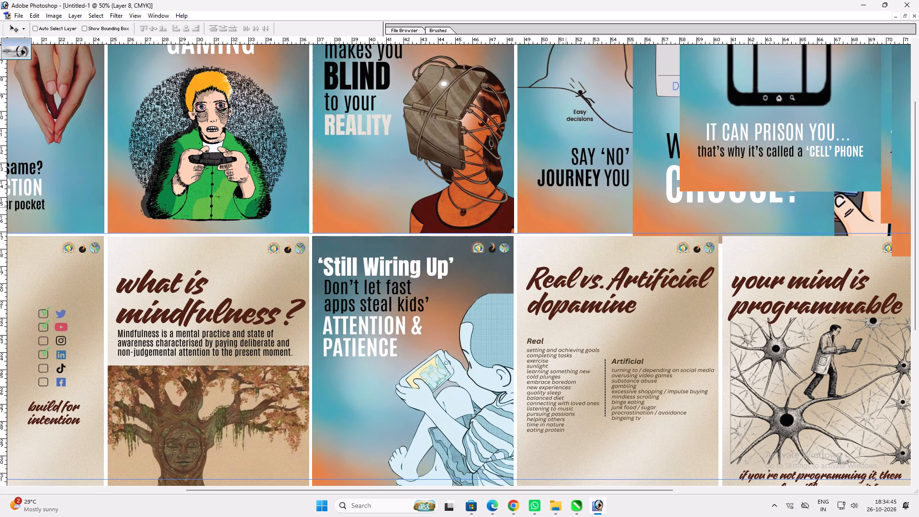
key("Left")
Place the "WHAT DO YOU CHOOSE?" poster on the guide, directly above the "your mind is programmable" poster.
key("space")
key("space")
key("space")
key("space")
key("space")
key("space")
key("space")
key("space")
key("space")
key("space")
key("space")
key("space")
key("space")
key("space")
key("space")
key("space")
key("space")
key("space")
key("space")
key("space")
left_click_drag(565, 218, 560, 220)
left_click_drag(559, 221, 429, 205)
left_click_drag(517, 214, 329, 228)
left_click(426, 206, "ctrl")
left_click_drag(404, 203, 499, 197)
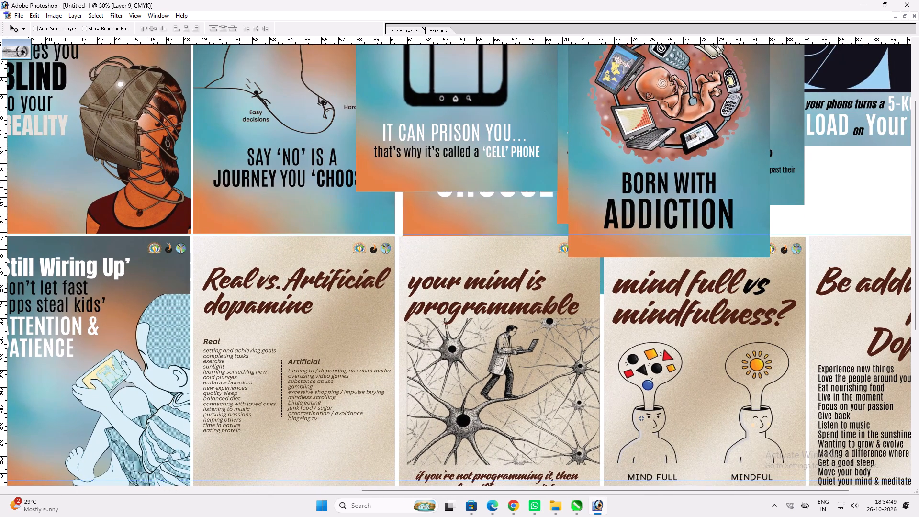
left_click_drag(499, 197, 494, 194)
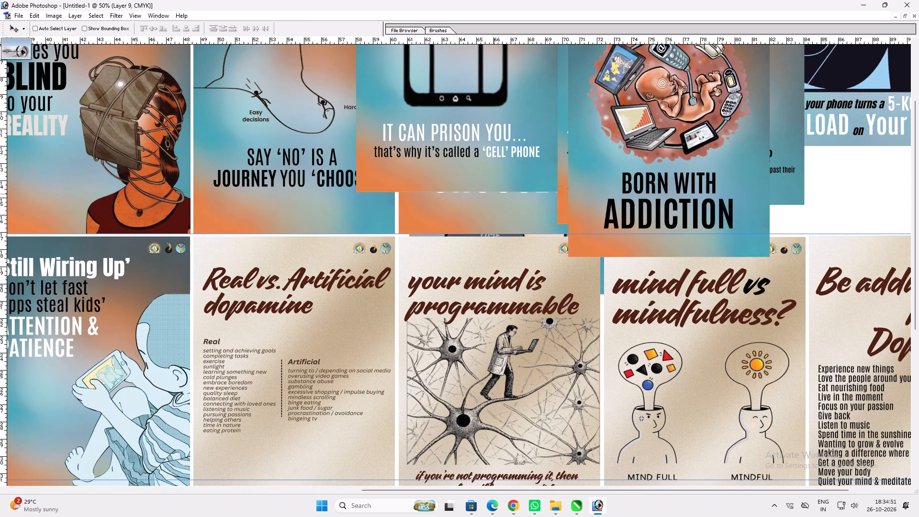
left_click_drag(494, 194, 495, 194)
key("Left")
key("Left")
key("space")
key("space")
key("space")
right_click(424, 205)
Move the "IT CAN PRISON YOU..." poster out of the top row, down over the middle and bottom rows.
left_click(459, 214)
key("v")
left_click(648, 144, "ctrl")
left_click(634, 144, "ctrl")
left_click_drag(629, 144, 485, 145)
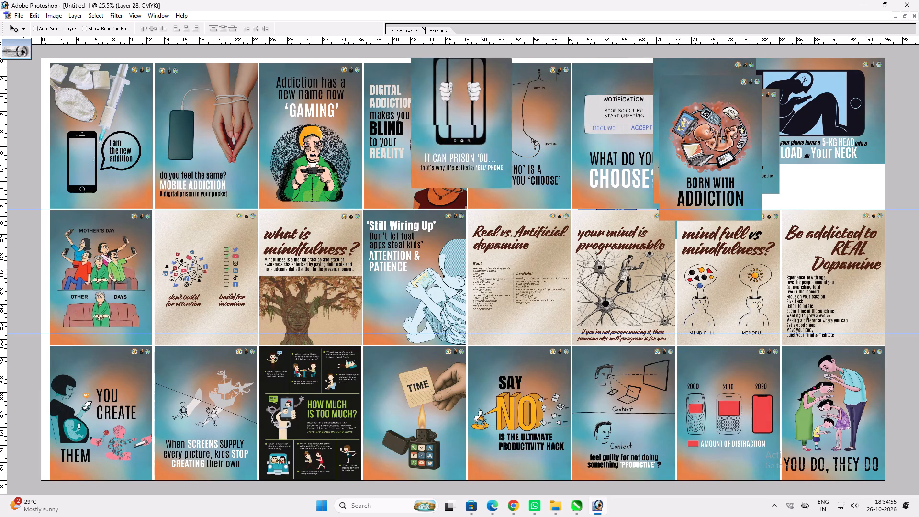
left_click_drag(485, 145, 485, 331)
Move the "BORN WITH ADDICTION" poster down out of the top row and bring it to the front.
left_click(725, 140, "ctrl")
left_click_drag(718, 139, 598, 359)
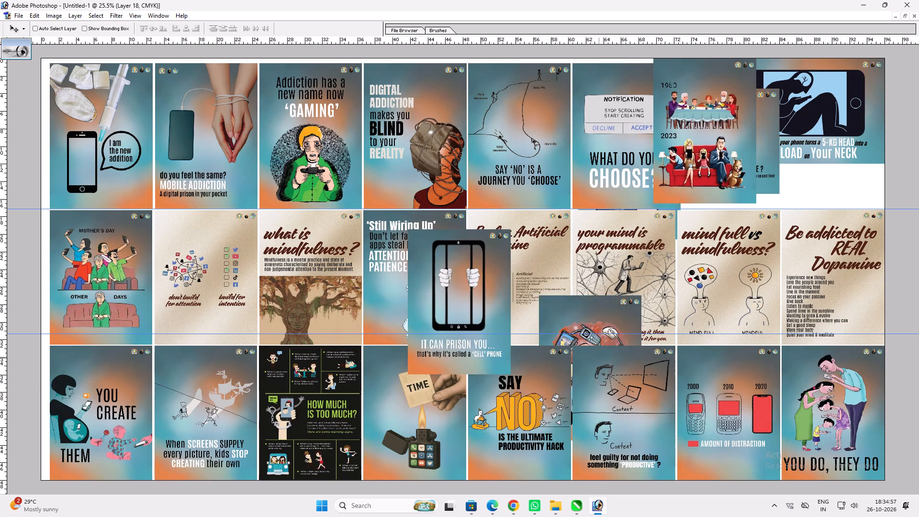
left_click_drag(598, 359, 612, 310)
key("ctrl+shift+bracketright")
type("vv")
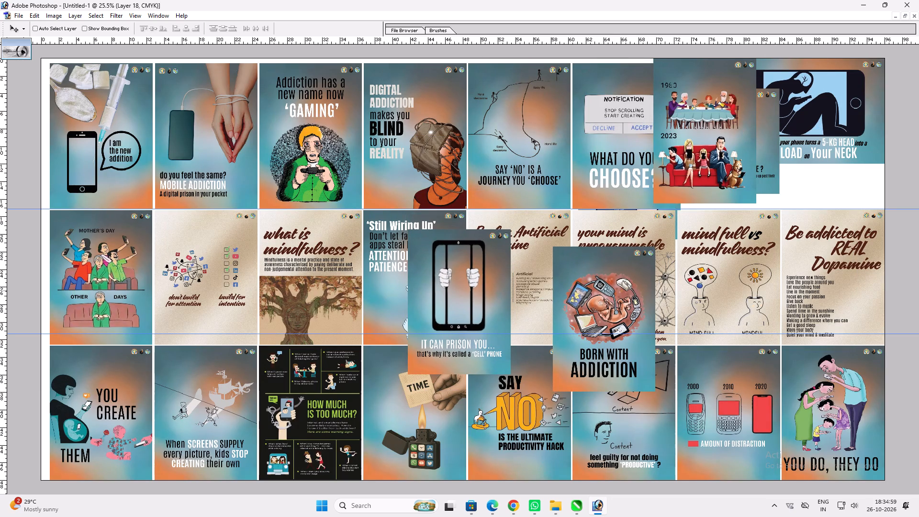
Move the 1980/2023 dining-table poster out of the top row, down over the "mind full vs mindfulness?" poster.
left_click(709, 171, "ctrl")
left_click_drag(709, 171, 741, 365)
Bring the "bedtime procrastination" poster to the front and move it down over the "what is mindfulness?" poster.
left_click(740, 202, "ctrl")
left_click(724, 179, "ctrl")
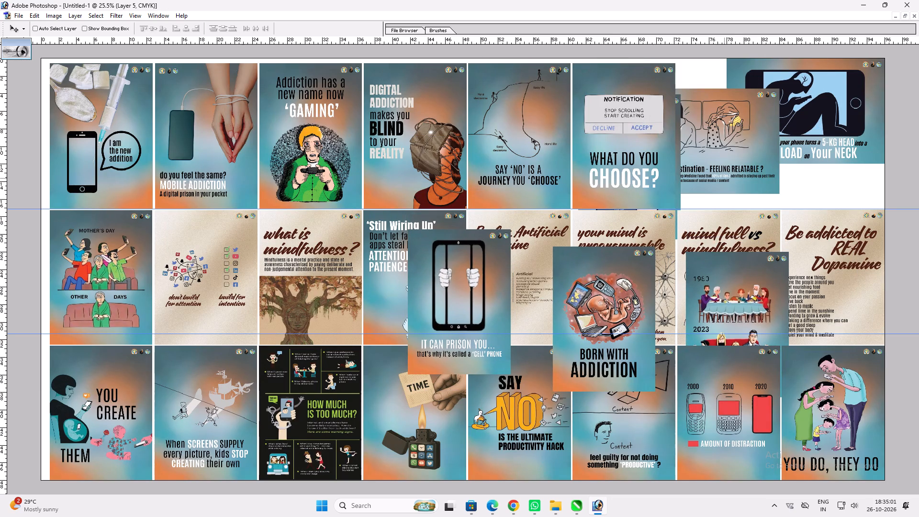
left_click_drag(722, 169, 470, 170)
key("ctrl+shift+bracketright")
key("v")
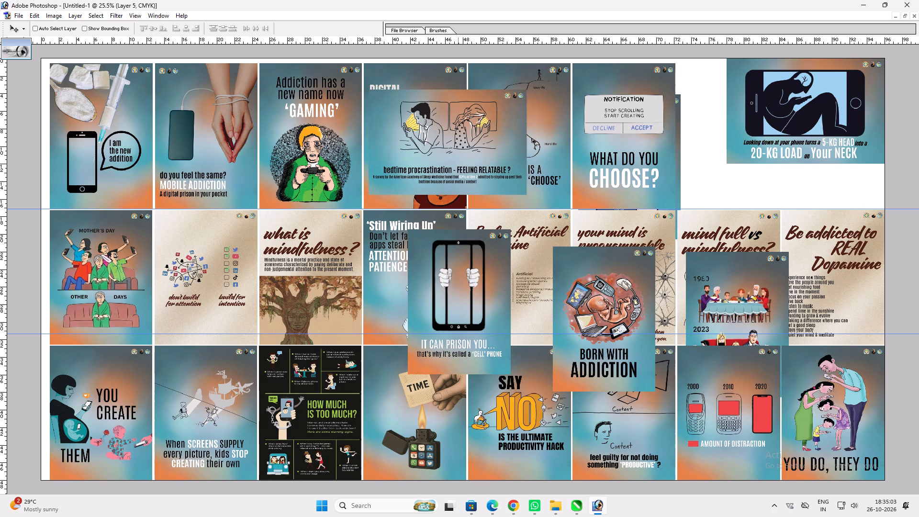
left_click_drag(458, 117, 350, 285)
Place the "WE OWN ALL OF YOUR TIME" poster on the guide, directly above the "mind full vs mindfulness?" poster.
left_click(678, 128, "ctrl")
left_click_drag(678, 127, 780, 97)
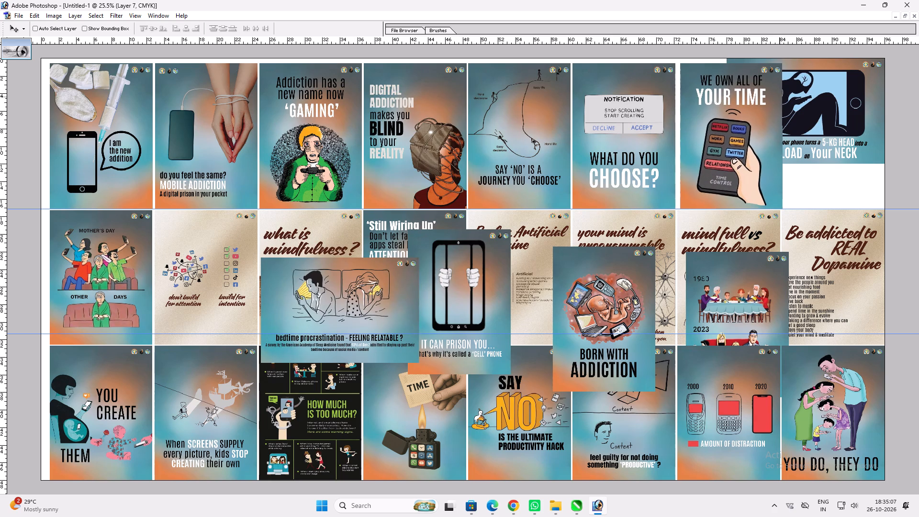
left_click_drag(780, 97, 779, 97)
key("ctrl+plus")
key("ctrl+plus")
key("ctrl+plus")
key("space")
key("space")
key("space")
key("space")
key("space")
key("space")
key("space")
key("space")
key("space")
key("space")
key("space")
key("space")
key("space")
key("space")
key("space")
key("space")
key("space")
key("space")
key("space")
key("space")
left_click_drag(715, 154, 301, 243)
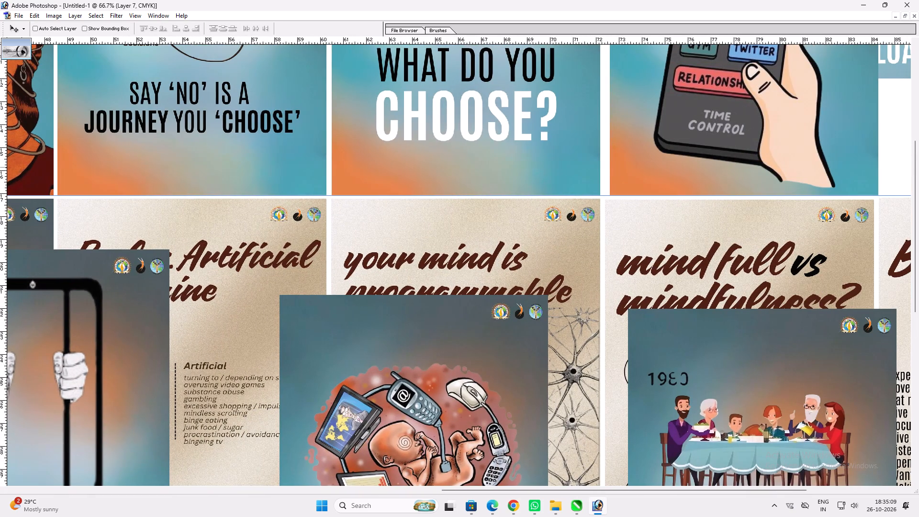
left_click_drag(650, 167, 646, 169)
key("space")
key("space")
key("space")
key("space")
key("space")
key("space")
key("space")
key("space")
key("space")
key("space")
key("space")
key("space")
key("space")
key("space")
key("space")
key("space")
key("space")
key("space")
key("space")
key("space")
left_click_drag(748, 178, 419, 225)
left_click_drag(650, 177, 399, 179)
right_click(706, 106)
left_click_drag(714, 109, 728, 117)
key("v")
Narrow the "20-KG LOAD on Your NECK" poster from its inner side to match the last column's width.
left_click(842, 139, "ctrl")
key("ctrl+t")
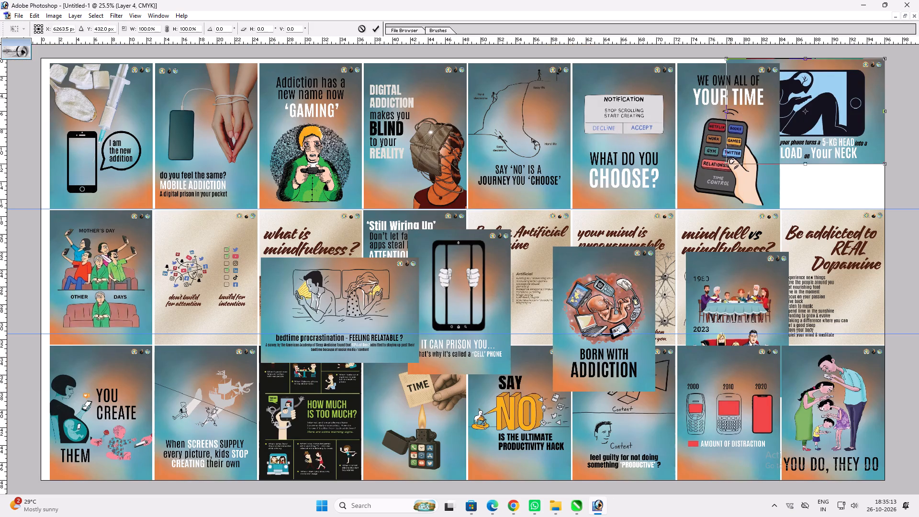
left_click_drag(729, 97, 784, 98, "shift")
key("Return")
key("v")
Place the "20-KG LOAD on Your NECK" poster's bottom on the guide, directly above the "Be addicted to REAL Dopamine" poster.
left_click_drag(804, 122, 805, 133)
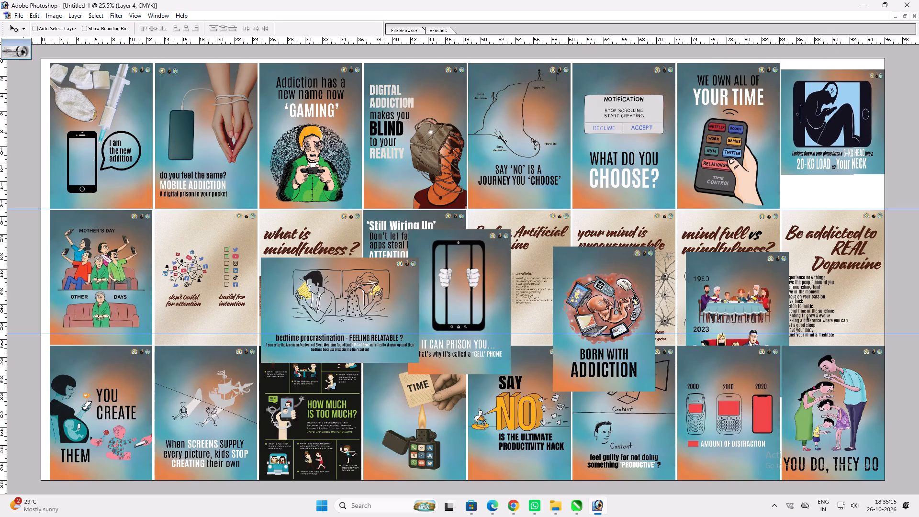
left_click_drag(805, 133, 806, 163)
key("ctrl+plus")
key("ctrl+plus")
key("ctrl+plus")
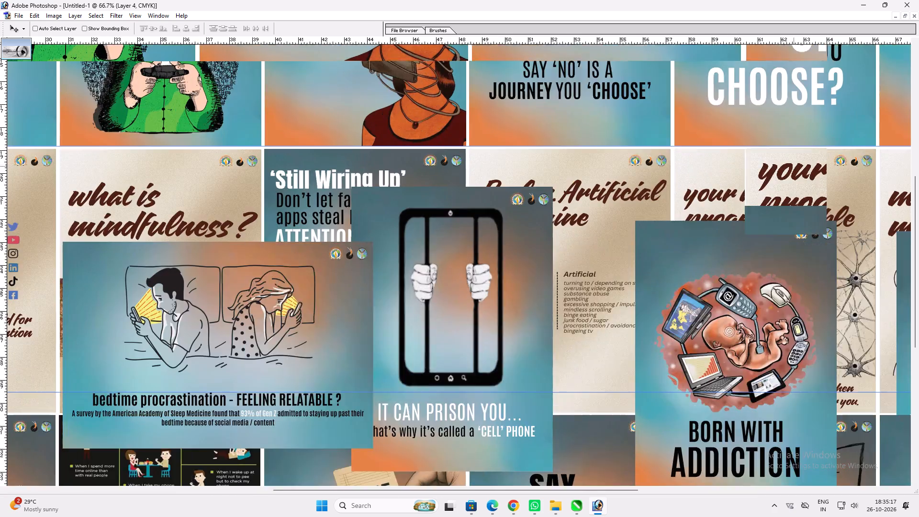
key("space")
key("space")
key("space")
key("space")
key("space")
key("space")
key("space")
key("space")
key("space")
key("space")
key("space")
key("space")
key("space")
key("space")
key("space")
key("space")
key("space")
key("space")
key("space")
key("space")
left_click_drag(794, 166, 43, 327)
key("Right")
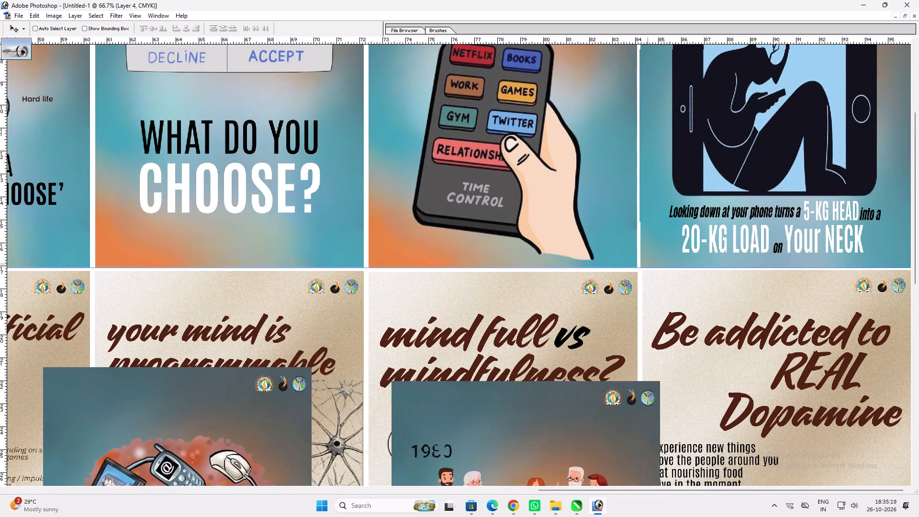
key("0")
key("Right")
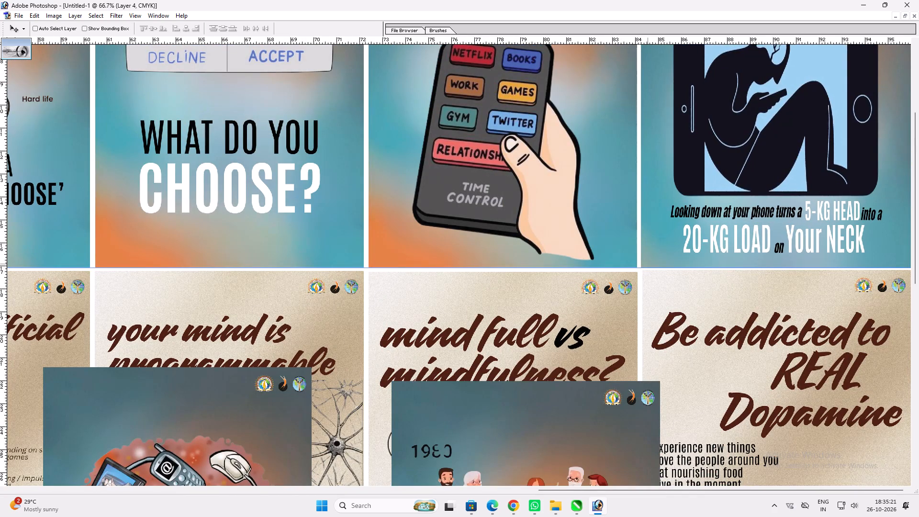
key("Right")
key("space")
key("space")
key("space")
right_click(655, 256)
left_click(671, 258)
Stretch the "20-KG LOAD on Your NECK" poster upward until its top edge lines up with the neighbouring top-row posters.
key("ctrl+t")
left_click_drag(808, 101, 810, 81, "shift")
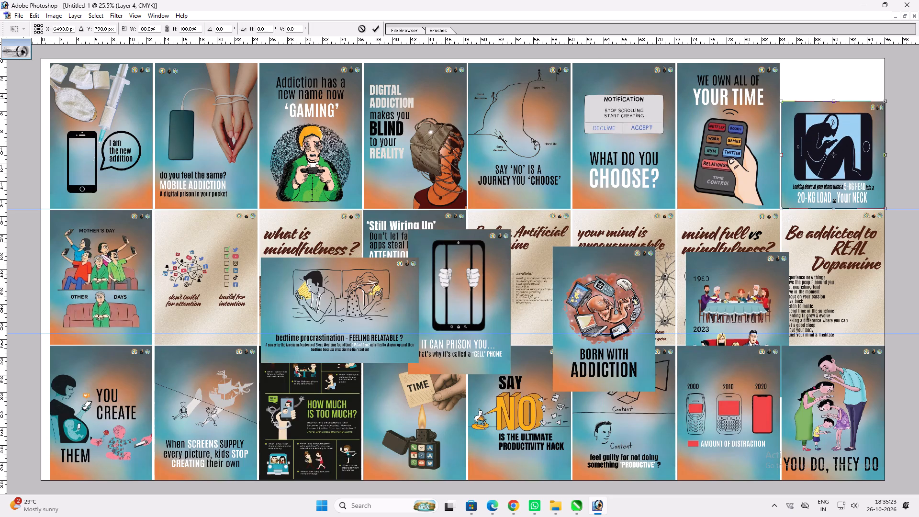
left_click_drag(810, 81, 817, 61, "shift")
key("Return")
key("z")
left_click_drag(768, 45, 867, 99)
key("ctrl+t")
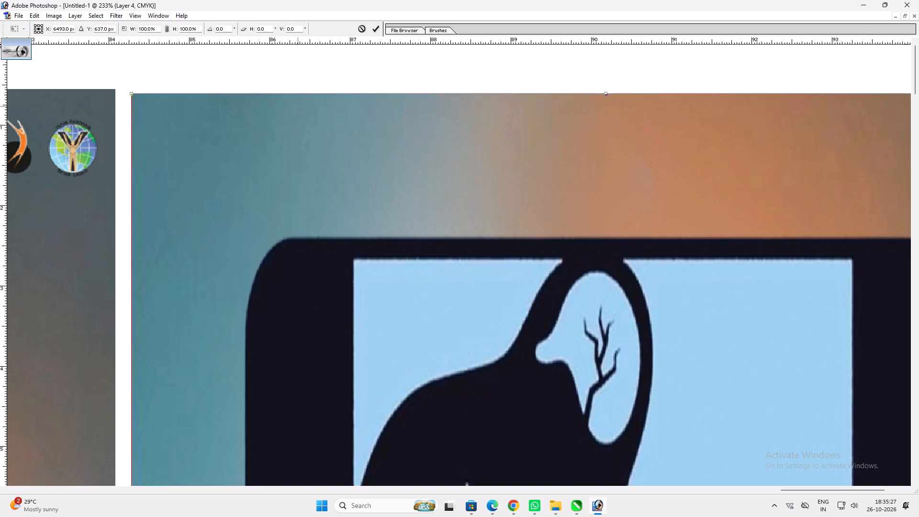
left_click(297, 101, "shift")
key("ctrl+z")
left_click_drag(274, 97, 280, 94, "shift")
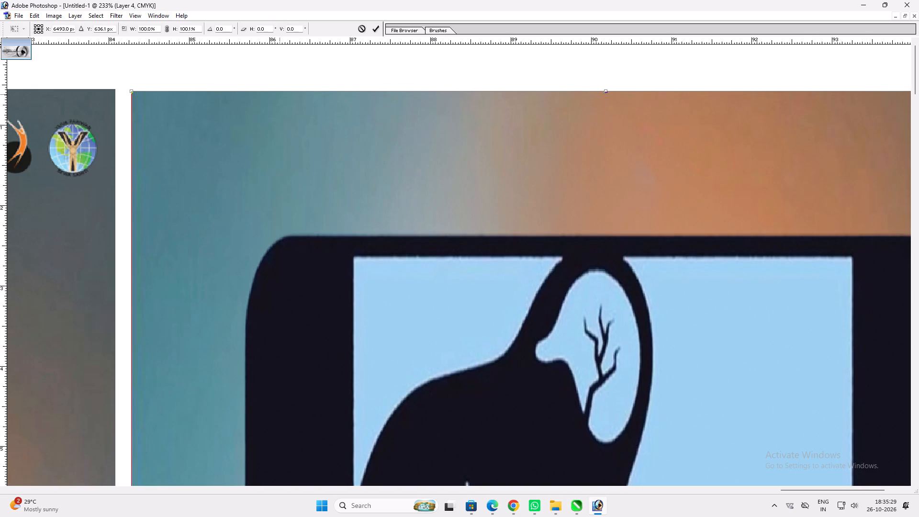
left_click_drag(280, 94, 282, 92, "shift")
key("shift+Return")
key("space")
key("space")
key("space")
key("space")
key("space")
key("space")
key("space")
key("space")
key("space")
key("space")
key("space")
key("space")
key("space")
key("space")
right_click(263, 121)
left_click_drag(285, 122, 298, 125)
key("v")
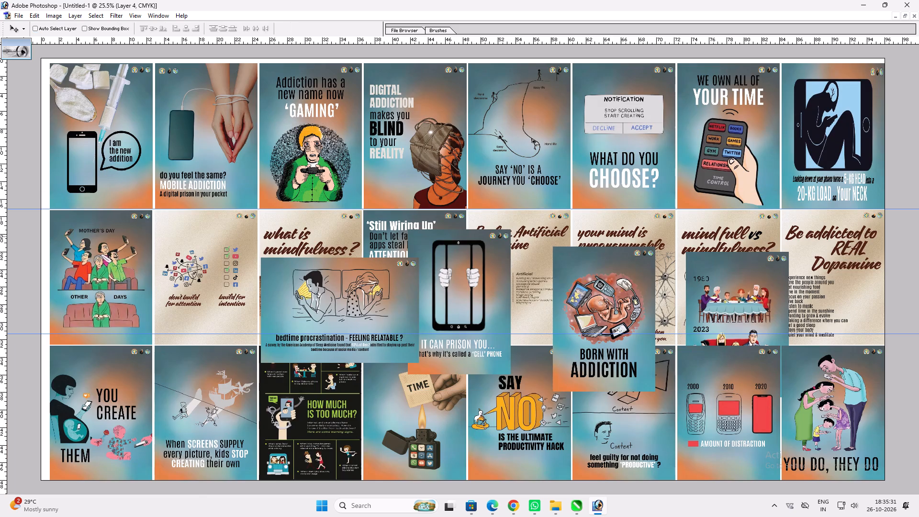
Link the other seven top-row posters to the "20-KG LOAD on Your NECK" poster.
key("v")
left_click(717, 145, "ctrl+shift")
left_click(636, 137, "ctrl+shift")
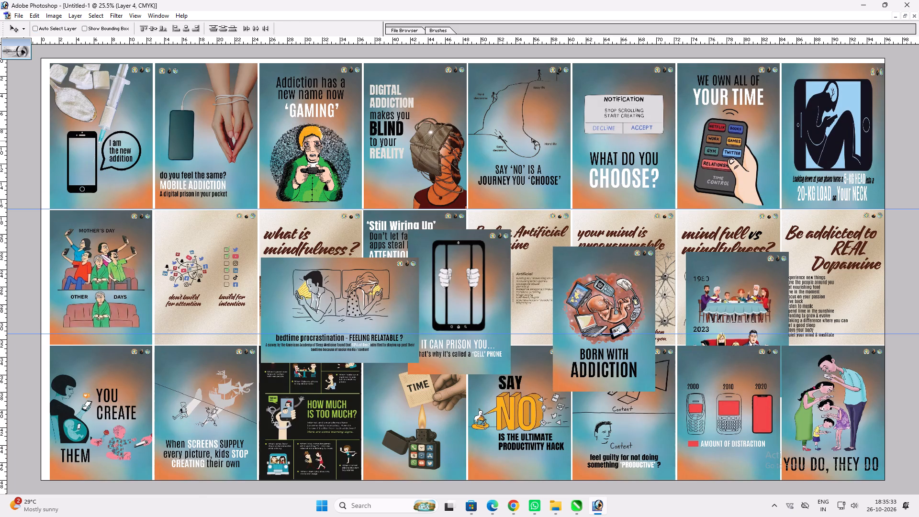
left_click(531, 138, "ctrl+shift")
left_click(429, 128, "ctrl+shift")
left_click(342, 122, "ctrl+shift")
left_click(190, 132, "ctrl+shift")
left_click(126, 121, "ctrl+shift")
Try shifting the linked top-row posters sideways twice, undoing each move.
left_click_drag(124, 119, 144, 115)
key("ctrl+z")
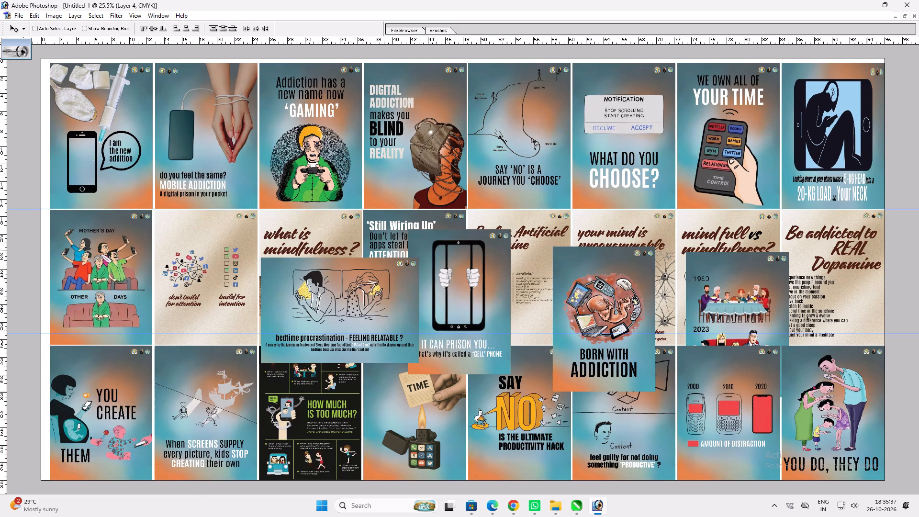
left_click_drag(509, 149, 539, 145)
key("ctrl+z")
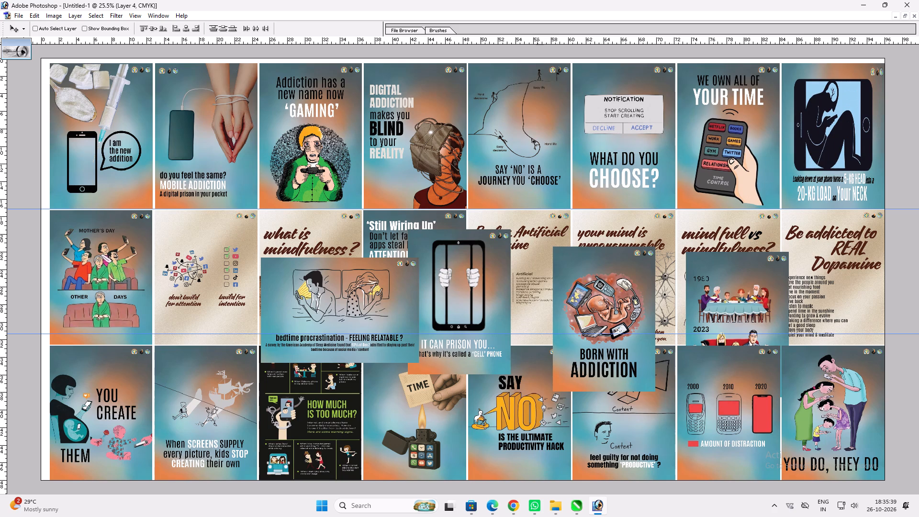
Delete the surplus "IT CAN PRISON YOU..." poster layer.
left_click(466, 258, "ctrl")
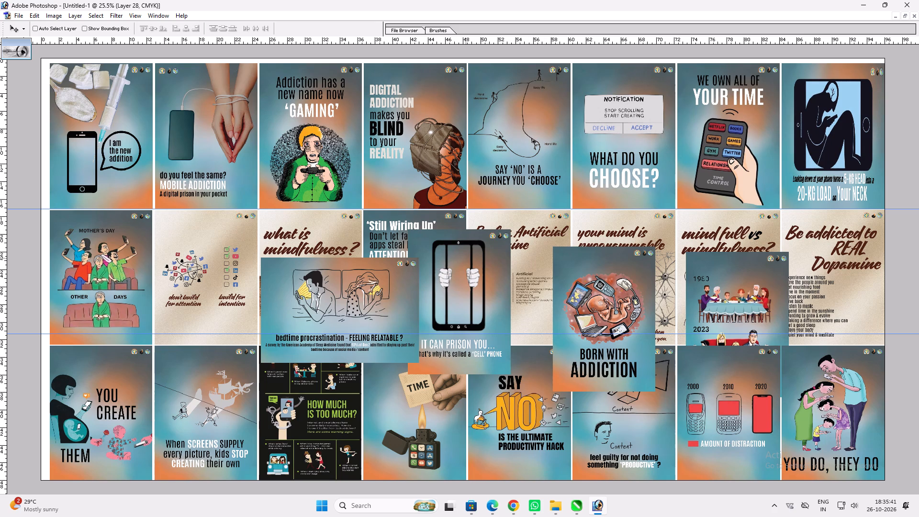
key("alt+l")
key("alt+l")
key("alt+l")
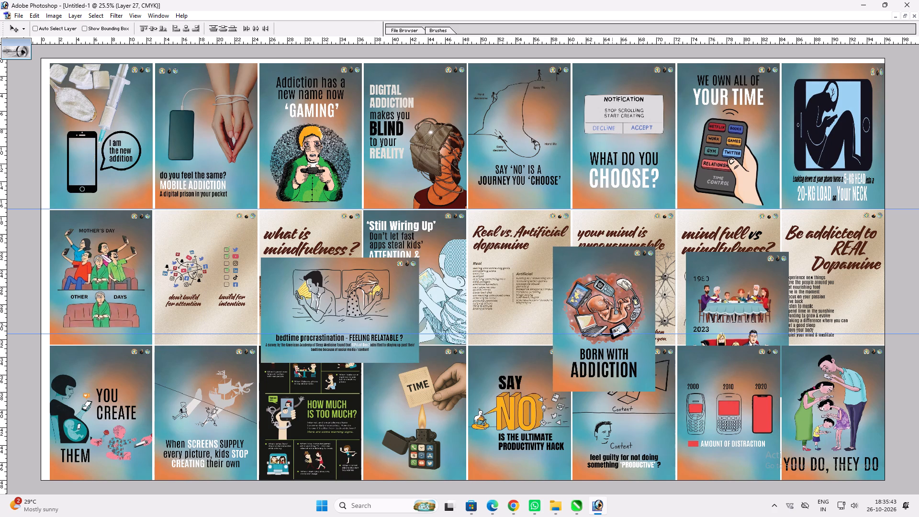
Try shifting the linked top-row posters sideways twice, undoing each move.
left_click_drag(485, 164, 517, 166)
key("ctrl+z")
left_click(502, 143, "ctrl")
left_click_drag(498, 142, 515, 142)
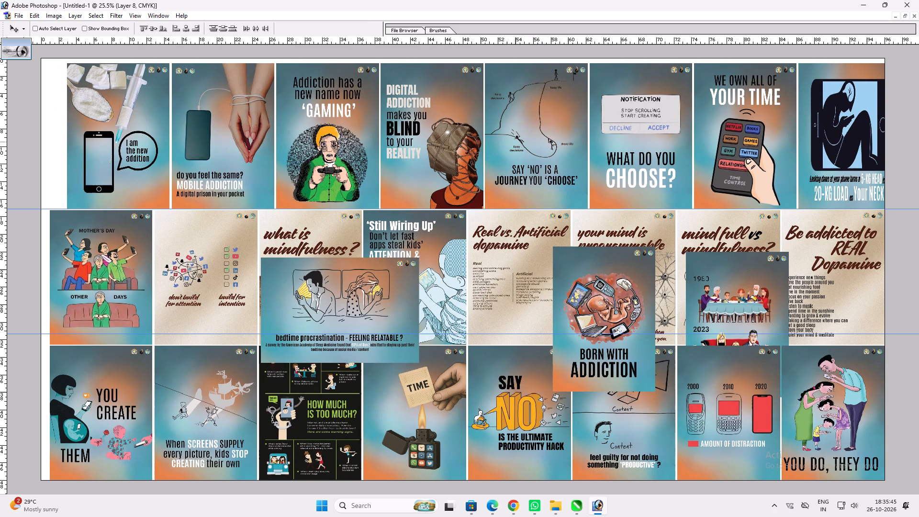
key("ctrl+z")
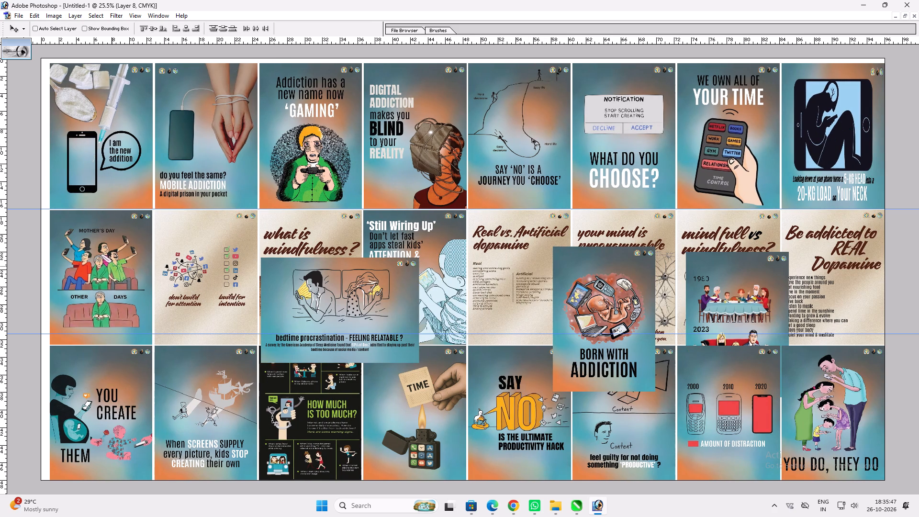
Link all eight middle-row posters and all eight bottom-row posters to the top-row posters.
left_click(80, 264, "ctrl+shift")
left_click(186, 243, "ctrl+shift")
left_click(297, 221, "ctrl+shift")
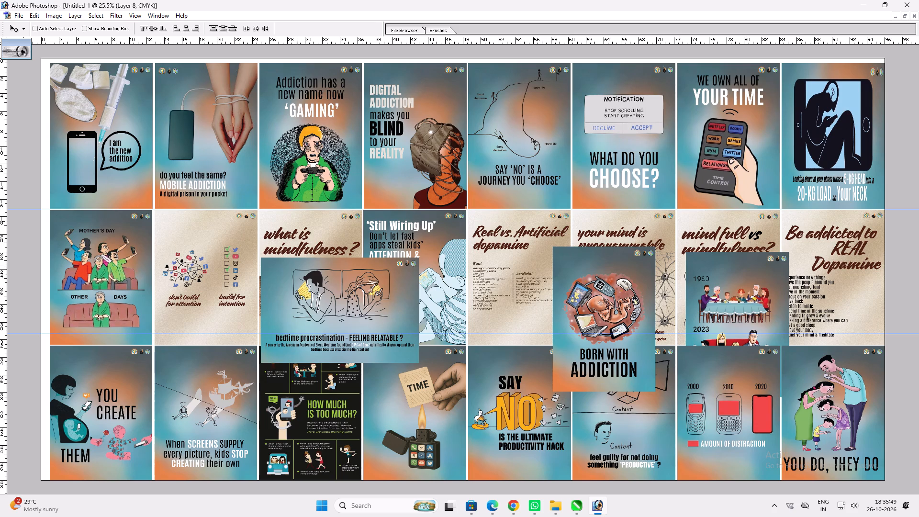
left_click(375, 219, "ctrl+shift")
left_click(496, 235, "ctrl+shift")
left_click(591, 222, "ctrl+shift")
left_click(684, 222, "ctrl+shift")
left_click(815, 224, "ctrl+shift")
left_click(852, 395, "ctrl+shift")
left_click(771, 385, "ctrl+shift")
left_click(648, 410, "ctrl+shift")
left_click(532, 427, "ctrl+shift")
left_click(413, 425, "ctrl+shift")
left_click(276, 412, "ctrl+shift")
left_click(198, 400, "ctrl+shift")
left_click(133, 397, "ctrl+shift")
Move the linked three-row poster block into the sheet's top-left corner.
left_click_drag(126, 394, 120, 393)
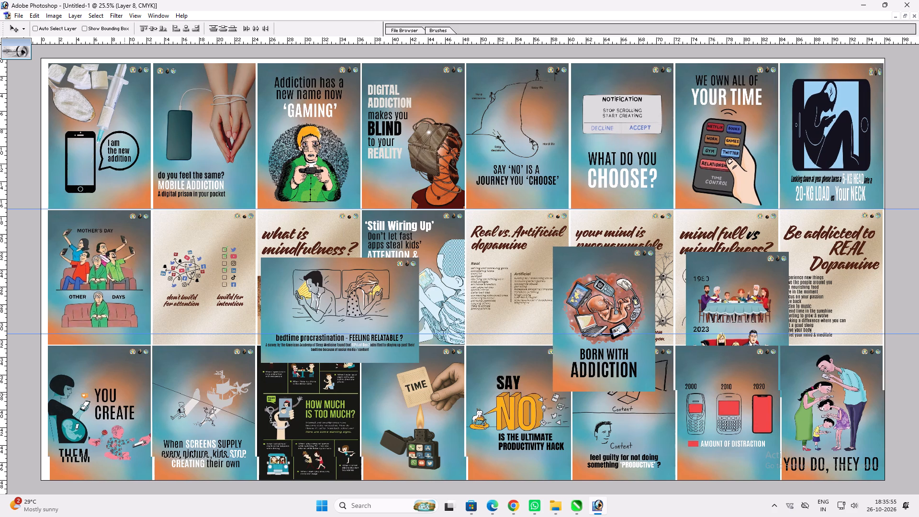
left_click_drag(120, 393, 117, 390)
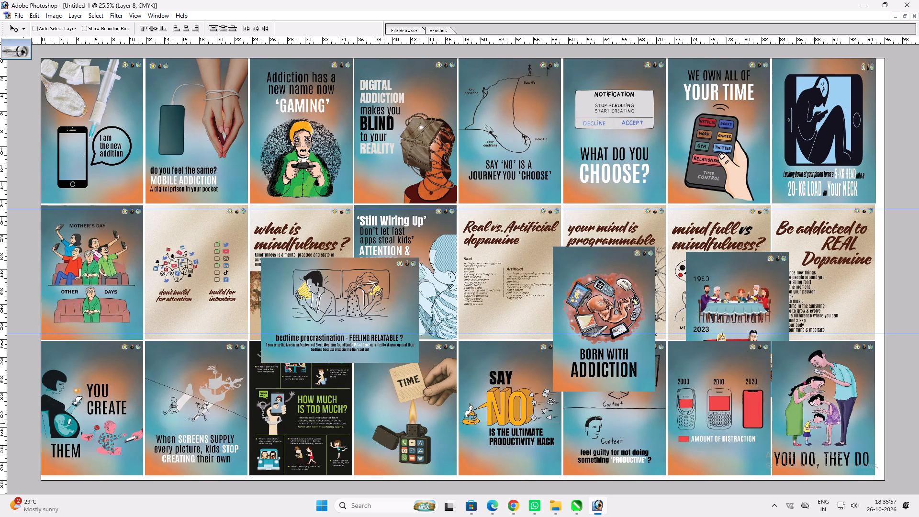
Scale the linked poster block to about 101.2% height, reaching the sheet's bottom edge, and about 88% width.
key("ctrl+t")
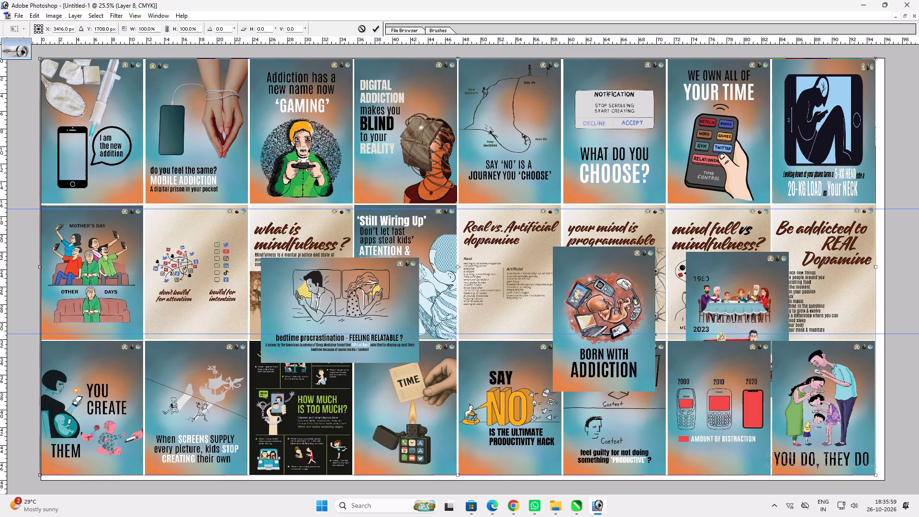
left_click_drag(801, 476, 799, 482, "shift")
left_click_drag(869, 423, 847, 429, "shift")
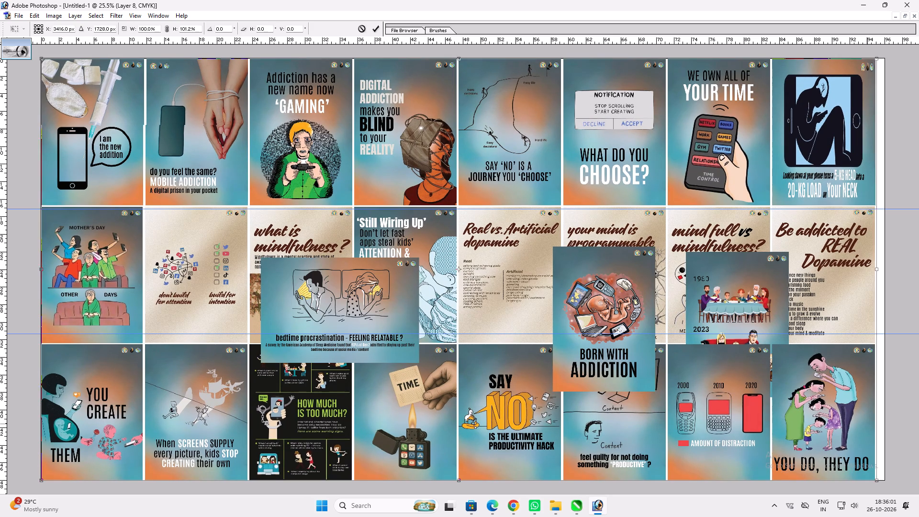
left_click_drag(847, 429, 812, 429, "shift")
key("ctrl+z")
left_click_drag(872, 394, 838, 398, "shift")
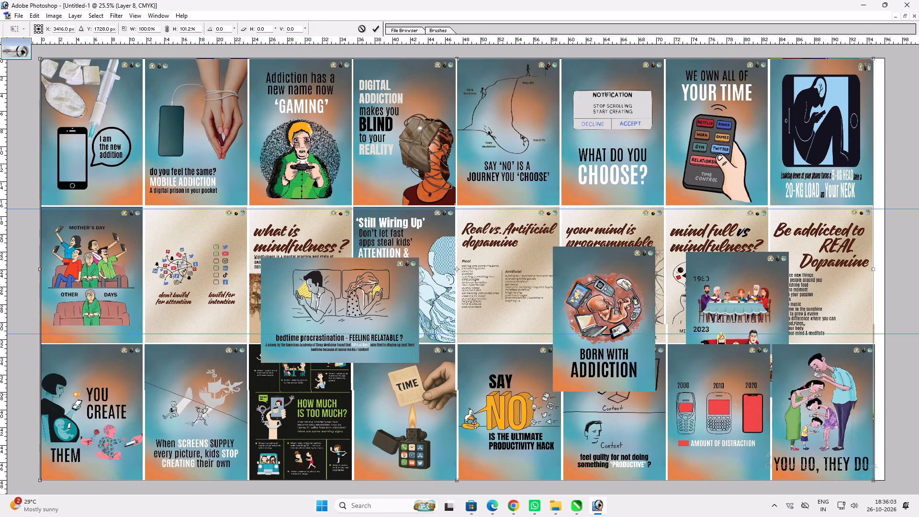
left_click_drag(838, 398, 769, 404, "shift")
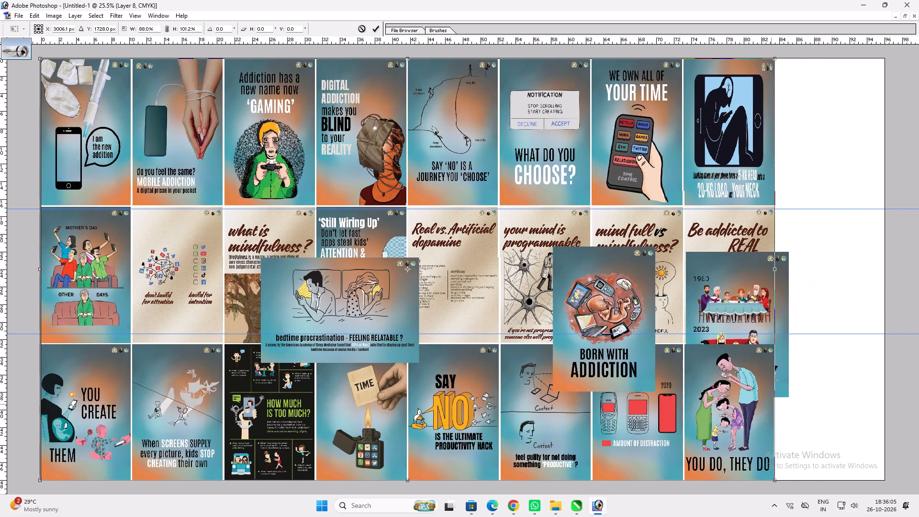
key("shift+Return")
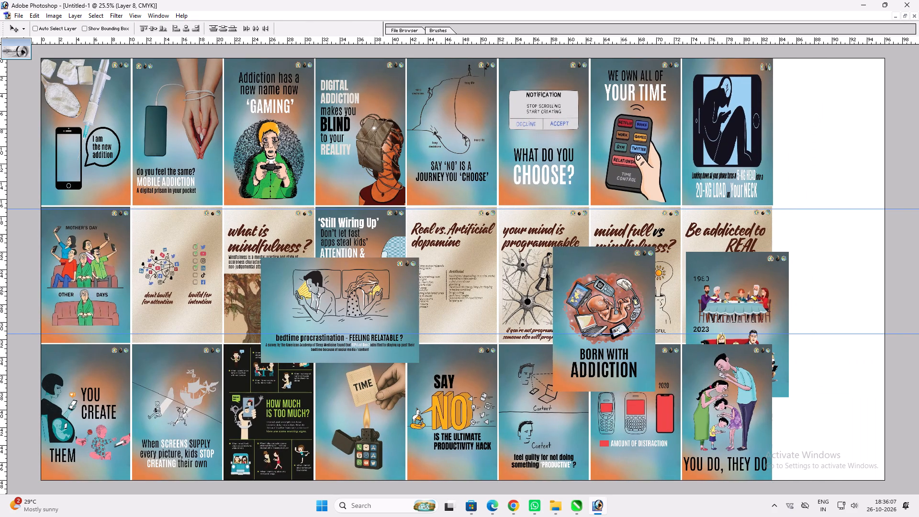
Move the "BORN WITH ADDICTION" poster to the end of the top row, beside the "20-KG LOAD on Your NECK" poster.
right_click(617, 288)
left_click_drag(632, 291, 641, 294)
left_click_drag(625, 295, 845, 110)
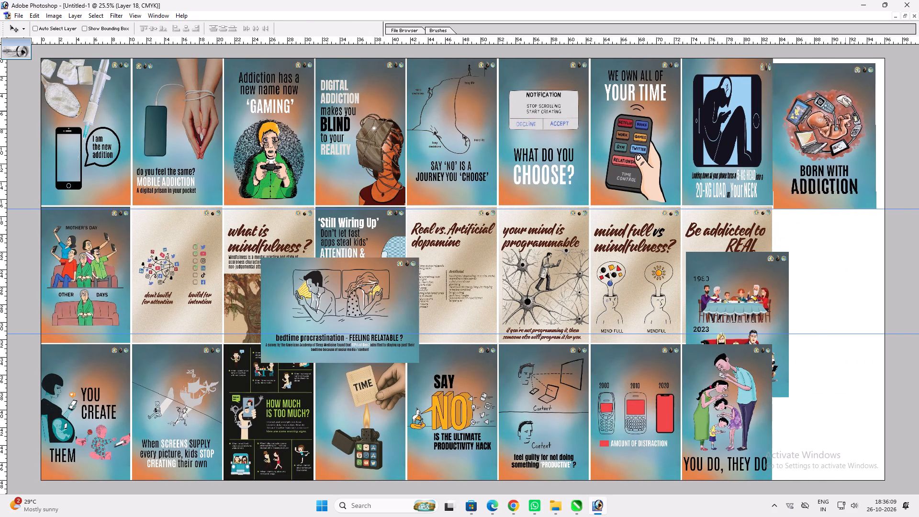
left_click_drag(845, 110, 847, 110)
key("ctrl+plus")
key("ctrl+plus")
key("space")
key("space")
key("space")
key("space")
key("space")
key("space")
key("space")
key("space")
key("space")
key("space")
key("space")
key("space")
key("space")
key("space")
key("space")
key("space")
key("space")
key("space")
key("space")
key("space")
left_click_drag(764, 113, 471, 377)
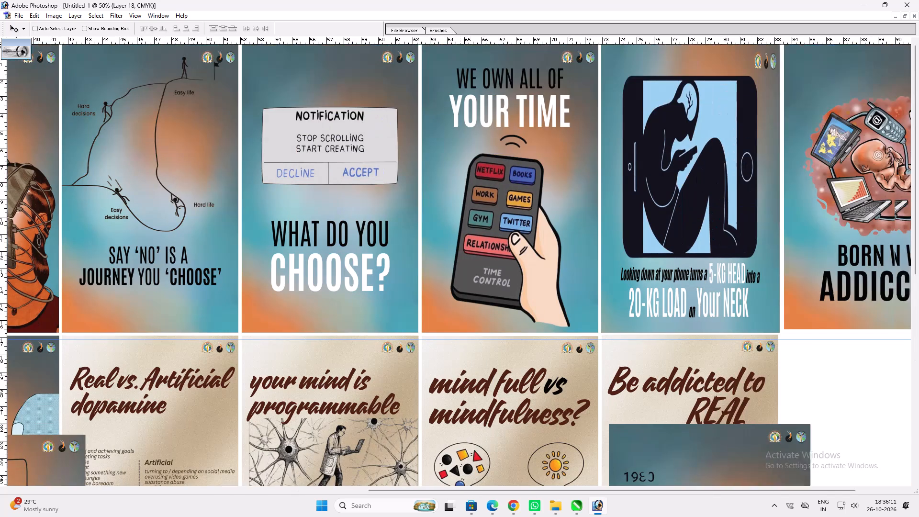
left_click_drag(471, 377, 463, 380)
left_click_drag(672, 326, 369, 279)
Widen the linked poster block until its right edge reaches about 86 inches on the ruler.
right_click(608, 225)
left_click_drag(622, 229, 639, 236)
left_click(721, 215, "ctrl")
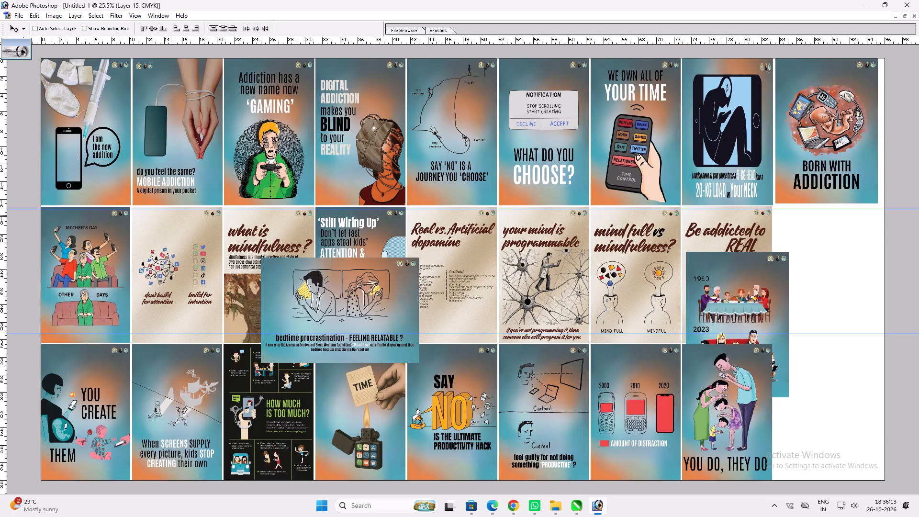
key("ctrl+t")
left_click_drag(773, 215, 795, 211, "shift")
key("shift+Return")
key("v")
Move the "BORN WITH ADDICTION" poster over the "20-KG LOAD on Your NECK" poster, aligning their left and bottom edges.
left_click(836, 188, "ctrl")
left_click_drag(832, 187, 821, 189)
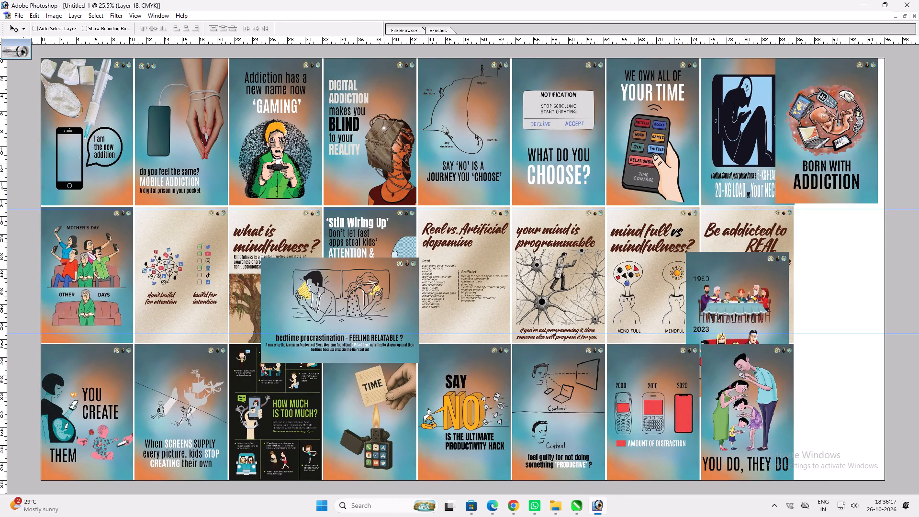
left_click_drag(821, 189, 761, 184)
key("ctrl+plus")
key("ctrl+plus")
key("space")
key("space")
key("space")
key("space")
key("space")
key("space")
key("space")
key("space")
key("space")
key("space")
key("space")
key("space")
key("space")
key("space")
left_click_drag(751, 186, 493, 374)
left_click_drag(773, 321, 770, 322)
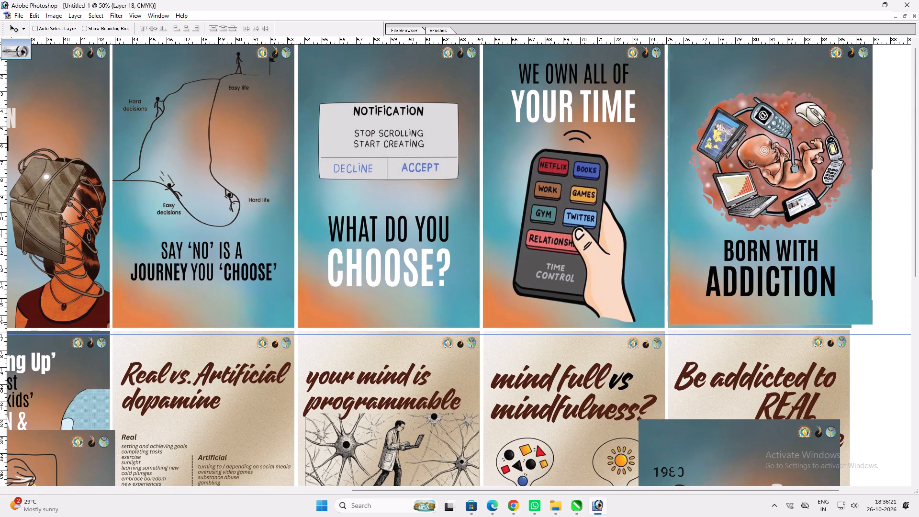
left_click_drag(770, 322, 768, 325)
Narrow the "BORN WITH ADDICTION" poster to about 90.5% width, matching the "20-KG LOAD on Your NECK" poster beneath it.
key("ctrl+t")
left_click_drag(870, 302, 843, 307, "shift")
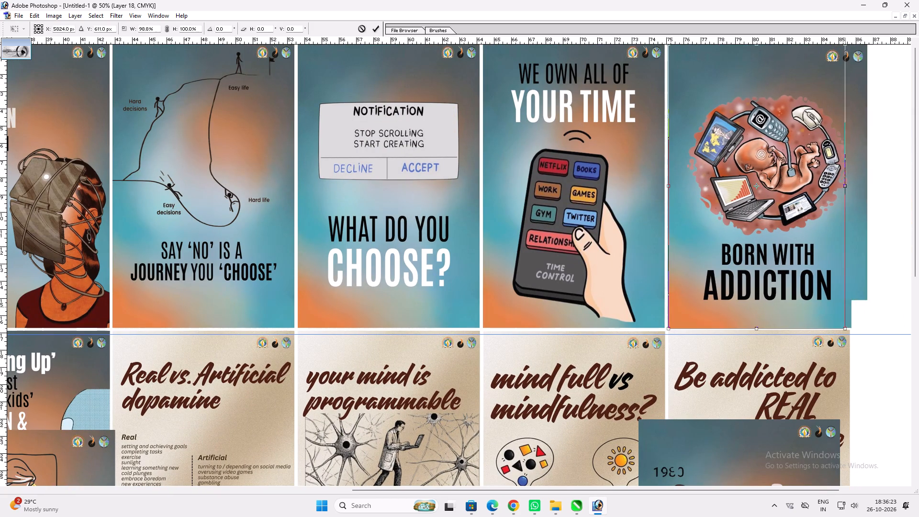
left_click_drag(843, 307, 851, 305, "shift")
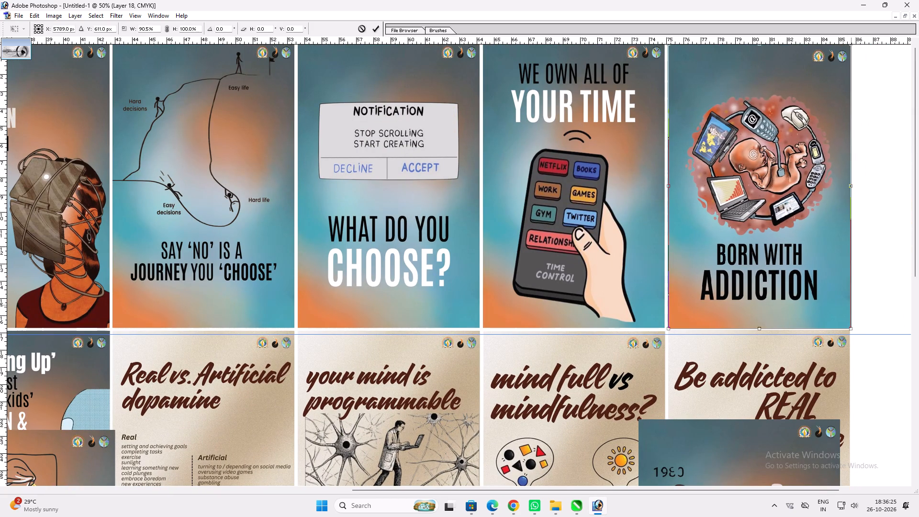
key("shift+Return")
key("v")
Stretch the "BORN WITH ADDICTION" poster upward until its top edge lines up with the neighbouring top-row posters.
key("space")
key("space")
key("space")
key("space")
key("space")
key("space")
key("space")
key("space")
left_click_drag(803, 281, 784, 379)
key("ctrl+t")
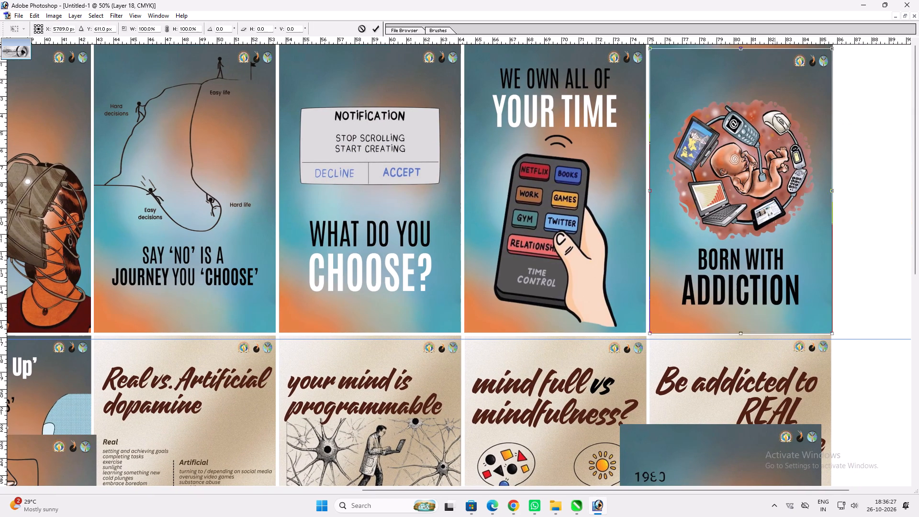
left_click(775, 55, "shift")
key("ctrl+z")
left_click_drag(769, 51, 772, 42, "shift")
key("Return")
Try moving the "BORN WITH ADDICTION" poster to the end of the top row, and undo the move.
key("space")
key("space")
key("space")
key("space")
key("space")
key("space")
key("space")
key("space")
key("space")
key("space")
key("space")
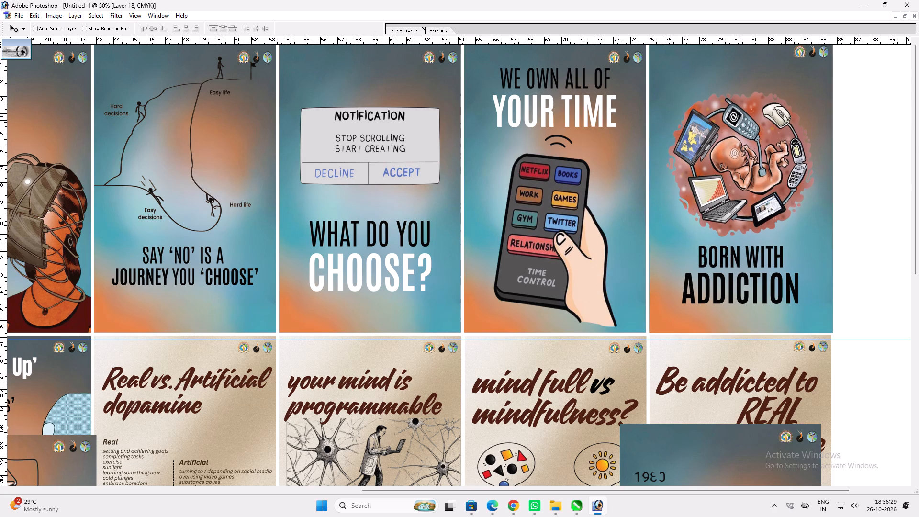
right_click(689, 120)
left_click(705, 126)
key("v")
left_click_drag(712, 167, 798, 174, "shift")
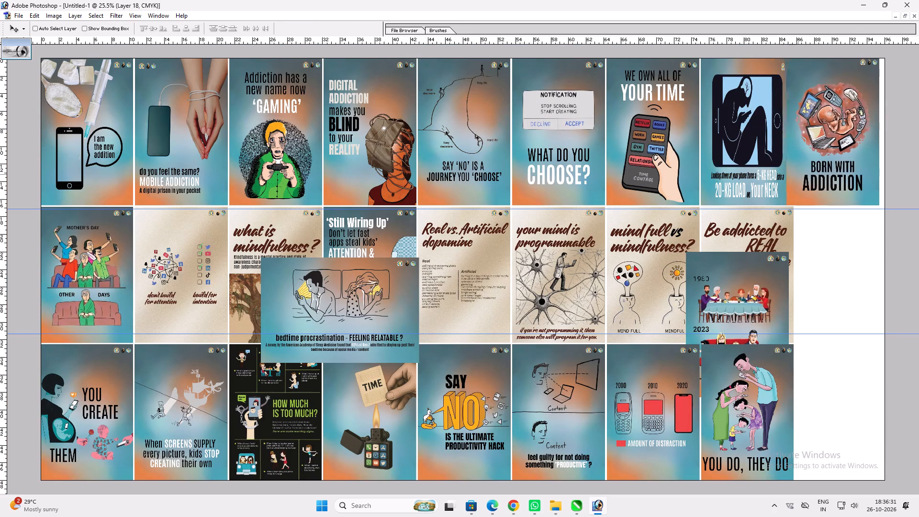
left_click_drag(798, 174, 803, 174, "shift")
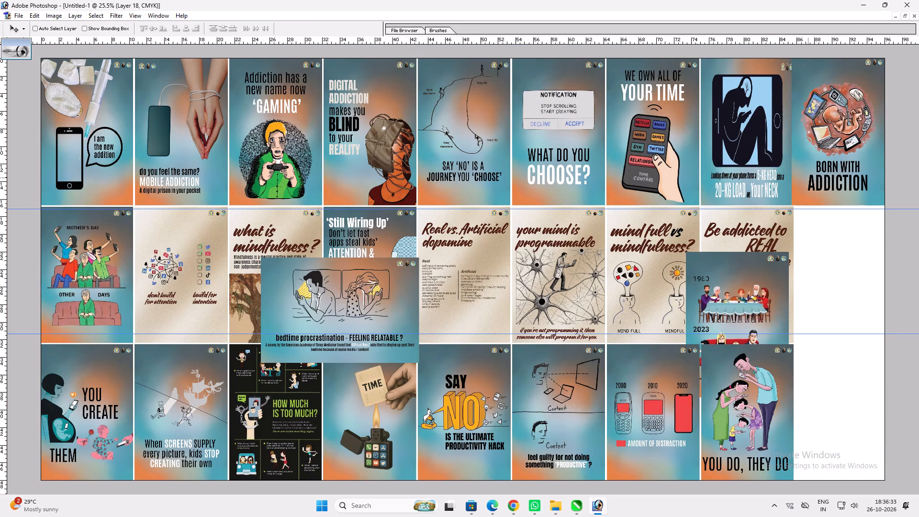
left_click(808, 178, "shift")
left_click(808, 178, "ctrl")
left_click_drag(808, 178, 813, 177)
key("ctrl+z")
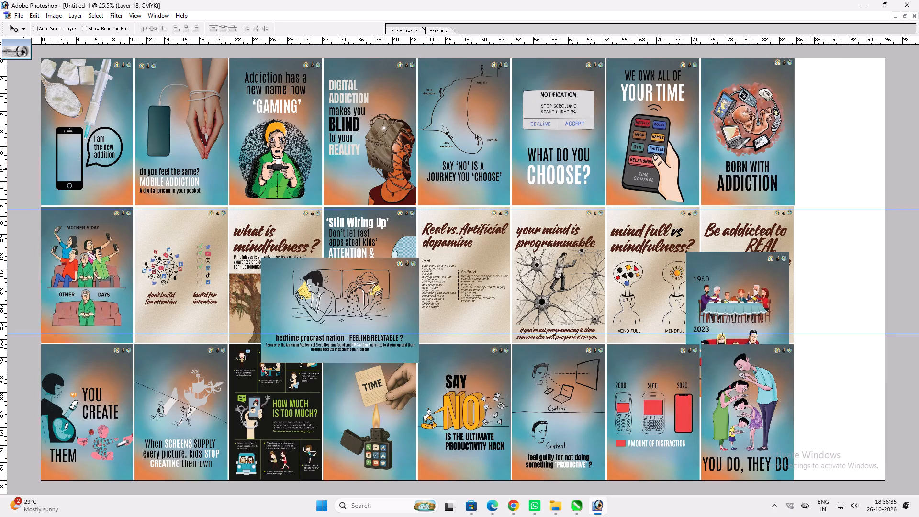
Move the "BORN WITH ADDICTION" poster to the top row's ninth position, leaving a narrow gap after the "20-KG LOAD on Your NECK" poster.
left_click_drag(749, 144, 848, 153, "shift")
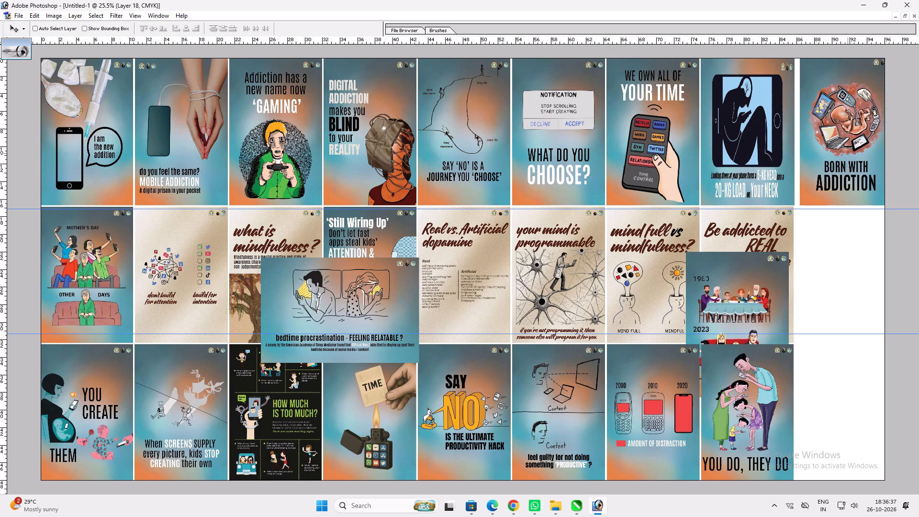
left_click_drag(848, 153, 846, 153, "shift")
key("ctrl+plus")
key("ctrl+plus")
key("space")
key("space")
key("space")
key("space")
key("space")
key("space")
key("space")
key("space")
key("space")
key("space")
key("space")
key("space")
left_click_drag(809, 164, 244, 248)
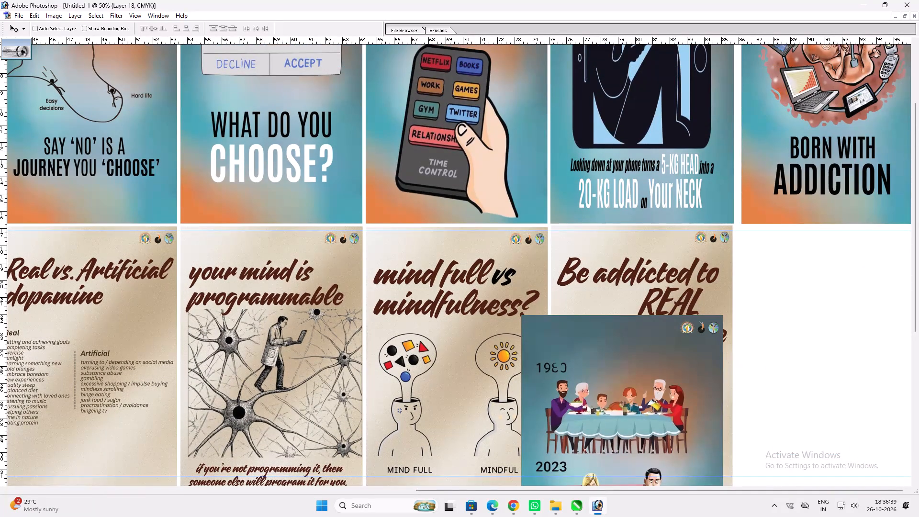
left_click_drag(781, 192, 775, 192, "shift")
Shorten the "BORN WITH ADDICTION" poster slightly so its bottom edge lines up with the neighbouring poster.
key("z")
left_click_drag(703, 192, 822, 267)
key("ctrl+t")
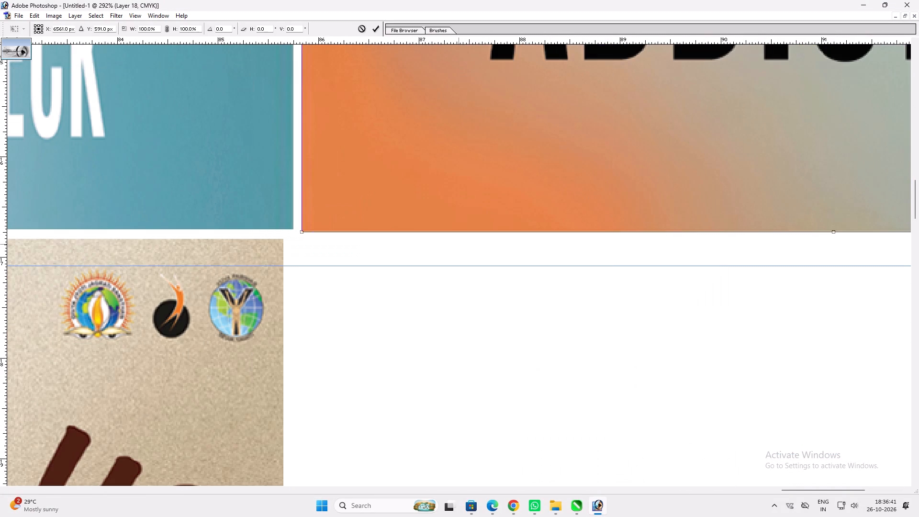
left_click_drag(456, 235, 460, 232, "shift")
key("Return")
Nudge the "BORN WITH ADDICTION" poster two small steps to the right, toward the sheet's right edge.
type("vv")
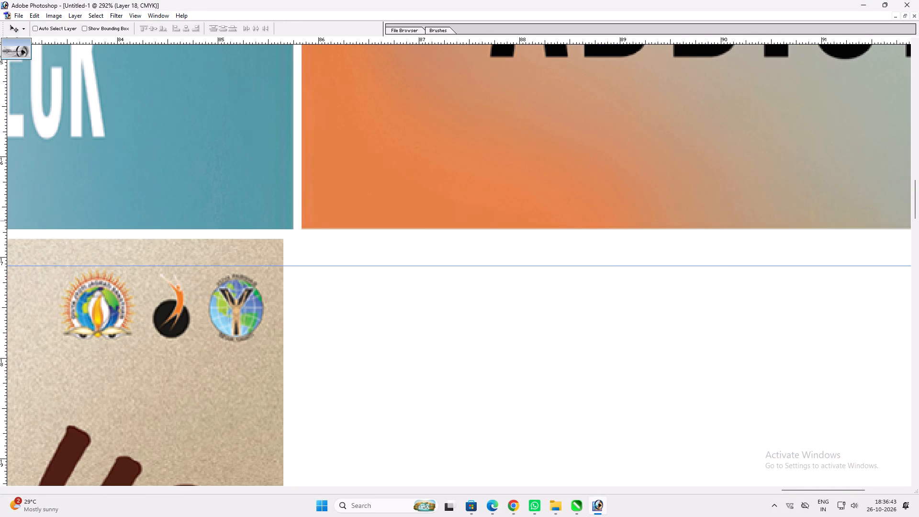
key("space")
key("space")
right_click_drag(532, 203, 541, 205)
left_click_drag(556, 210, 560, 211)
key("v")
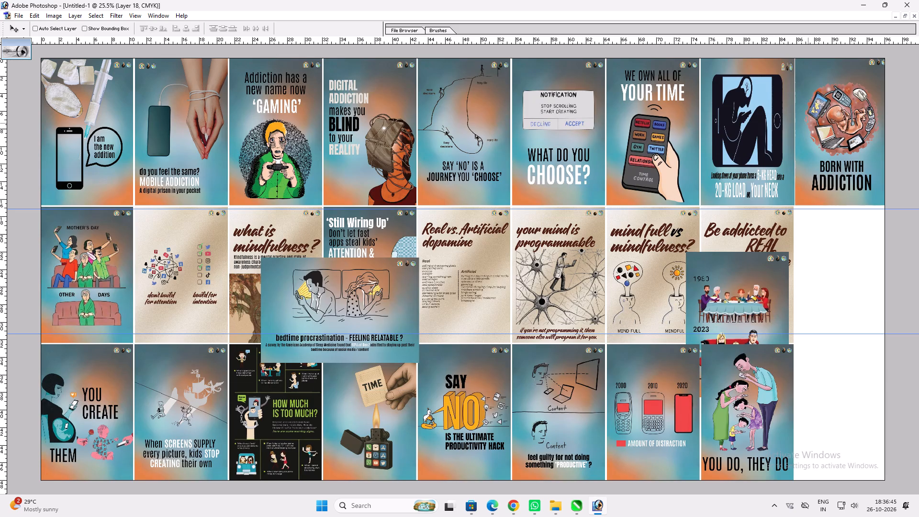
key("Right")
key("Right")
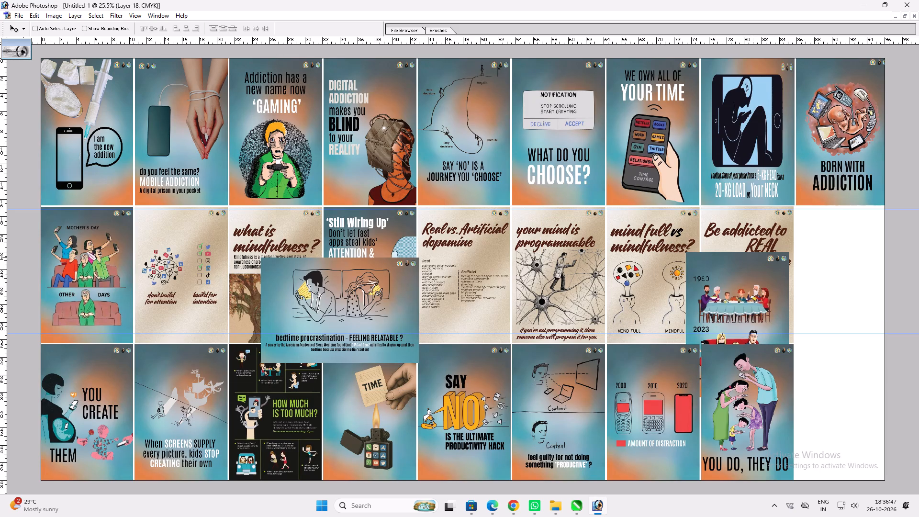
Move the "1980 / 2023" family poster to the middle row's ninth position, directly beneath the "BORN WITH ADDICTION" poster.
left_click(745, 260, "ctrl")
left_click_drag(739, 258, 849, 219)
key("z")
left_click_drag(767, 162, 918, 402)
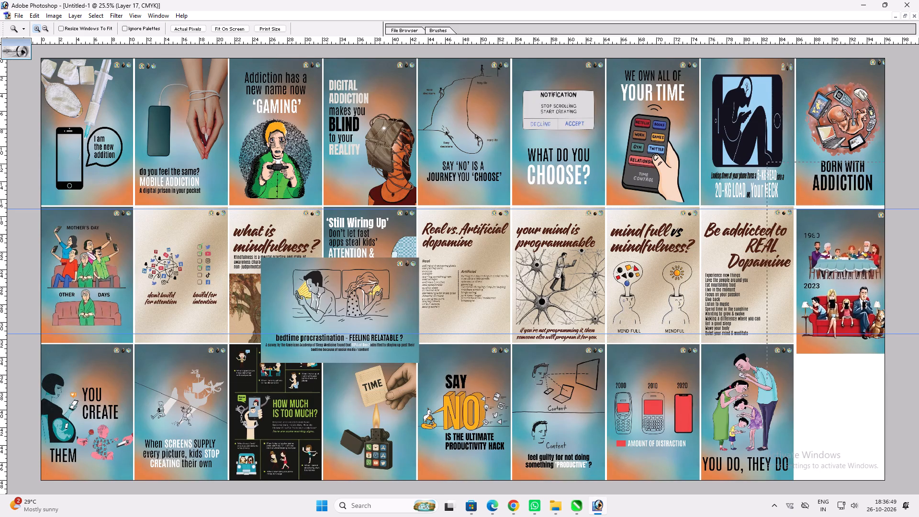
left_click_drag(918, 402, 918, 420)
key("v")
key("v")
key("ctrl+plus")
key("ctrl+plus")
key("space")
key("space")
key("space")
key("space")
key("space")
key("space")
left_click_drag(710, 231, 70, 402)
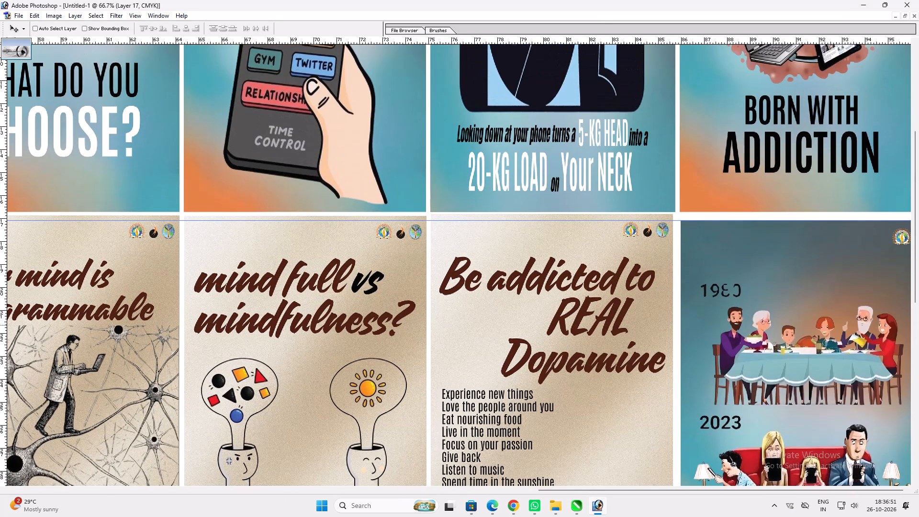
left_click(697, 290, "ctrl")
left_click_drag(698, 287, 696, 282)
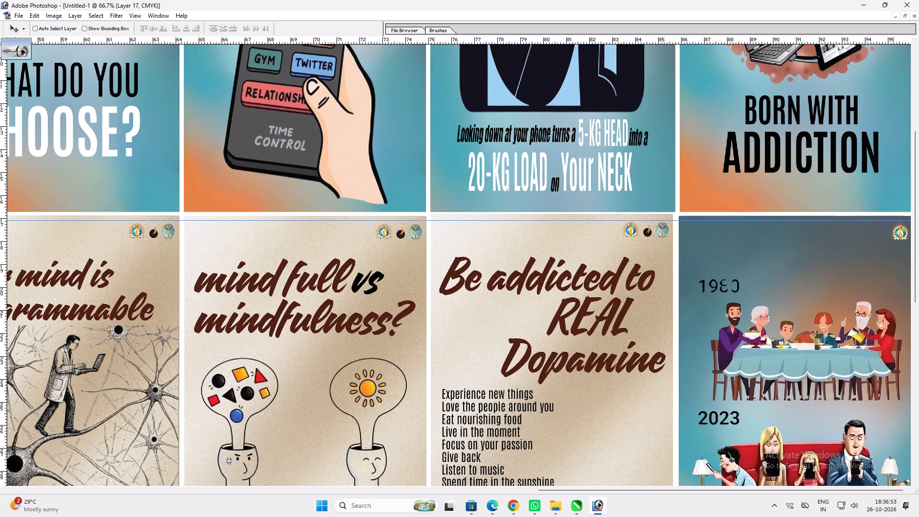
Move the upper horizontal guide up to the top edge of the middle row's "Be addicted to REAL Dopamine" poster.
left_click_drag(631, 221, 640, 216)
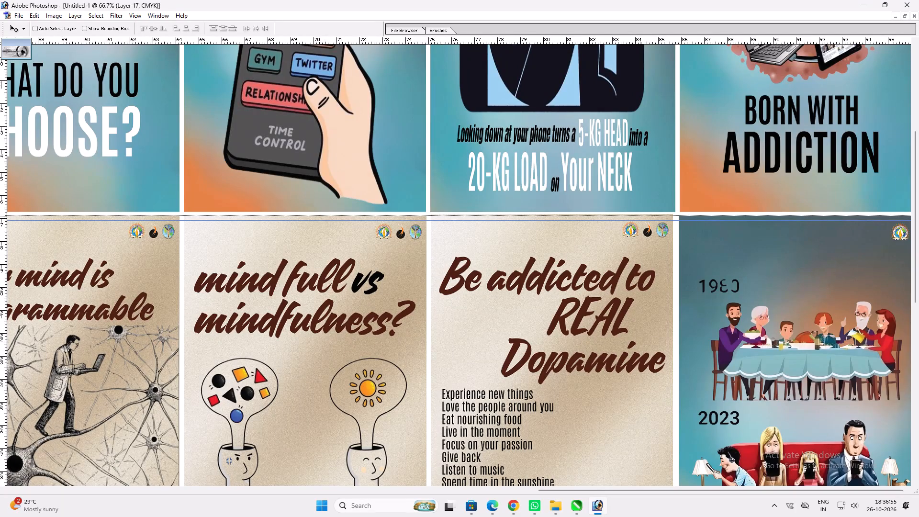
left_click_drag(640, 216, 649, 213)
key("Return")
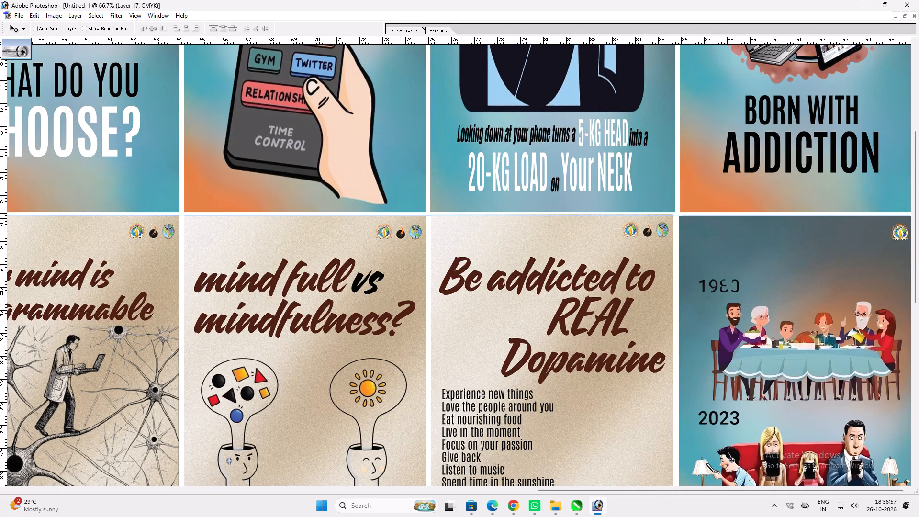
key("ctrl+plus")
key("ctrl+plus")
key("space")
key("space")
key("space")
key("space")
key("space")
key("space")
key("space")
key("space")
left_click_drag(645, 215, 244, 357)
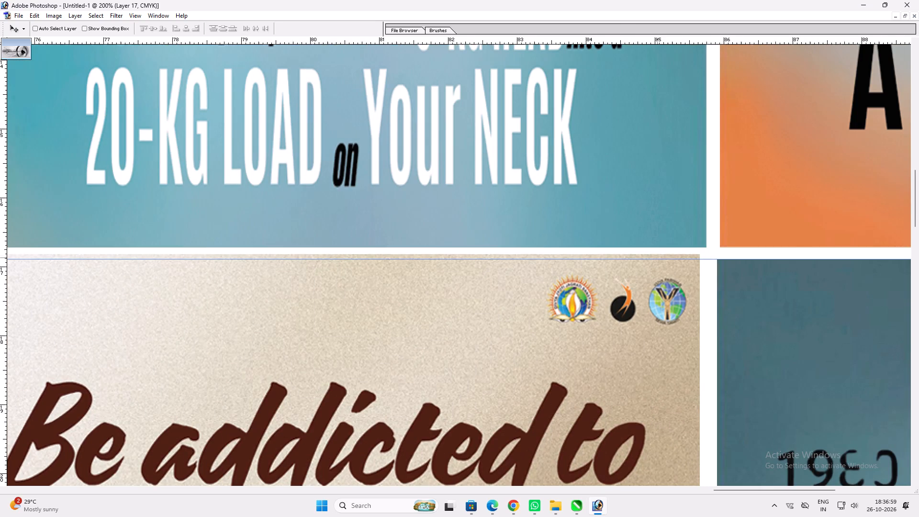
left_click_drag(657, 258, 661, 254)
Align the "1980 / 2023" poster's top with the guide and its left edge with the "BORN WITH ADDICTION" poster above.
double_click(759, 289, "ctrl")
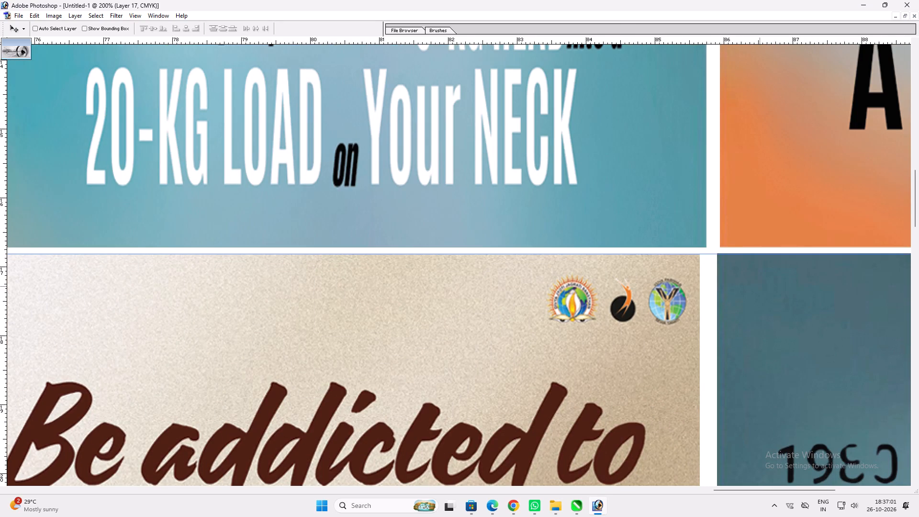
key("space")
key("space")
key("space")
key("space")
key("space")
key("space")
key("space")
key("space")
key("space")
key("space")
key("space")
left_click_drag(768, 296, 382, 281)
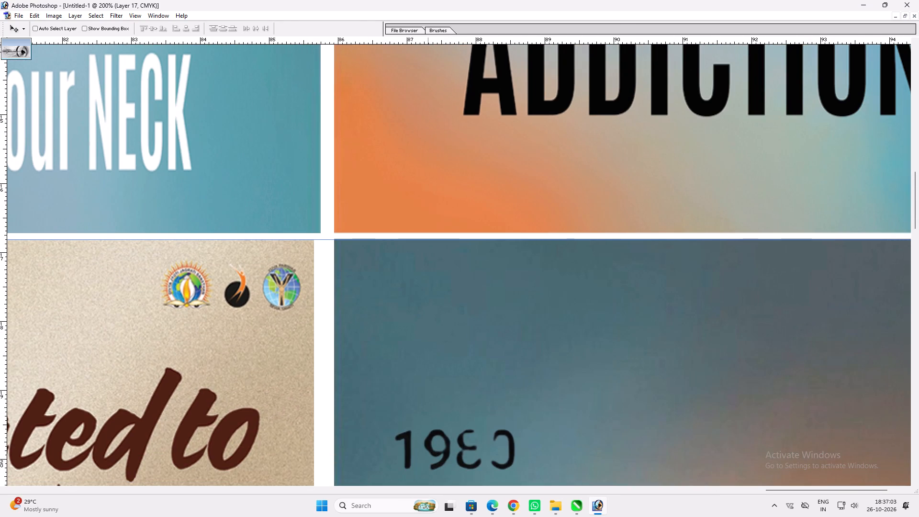
key("Right")
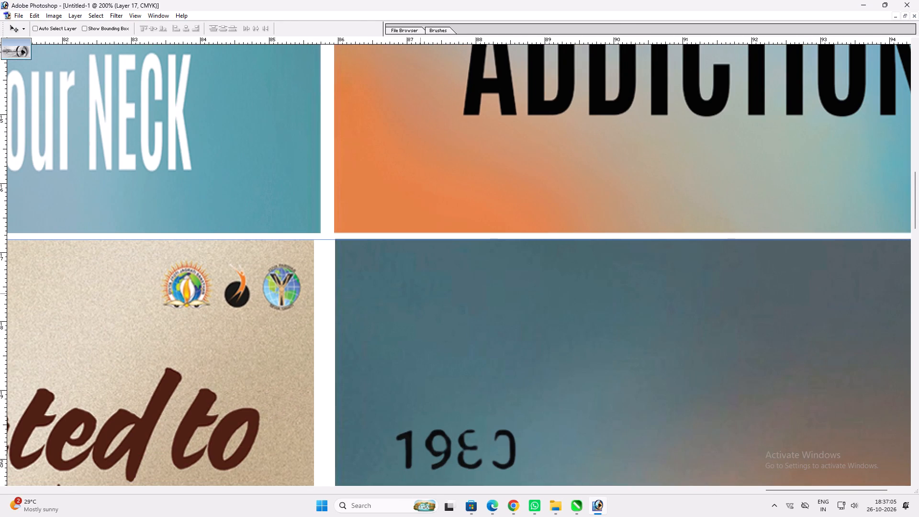
Widen the "Be addicted to REAL Dopamine" poster slightly so its right edge lines up with the poster above it.
right_click(290, 272)
right_click(290, 272)
left_click(308, 280)
right_click(294, 270, "ctrl+shift")
left_click_drag(306, 273, 313, 275, "ctrl+shift")
key("ctrl+t")
left_click_drag(311, 270, 318, 269, "shift")
key("Return")
Scale the "1980 / 2023" poster proportionally to 88% so it fits inside the sheet's right edge.
key("space")
key("space")
key("space")
key("space")
key("space")
key("space")
key("space")
key("space")
key("space")
key("space")
key("space")
key("space")
key("space")
key("space")
right_click(359, 256)
left_click_drag(374, 257, 381, 262)
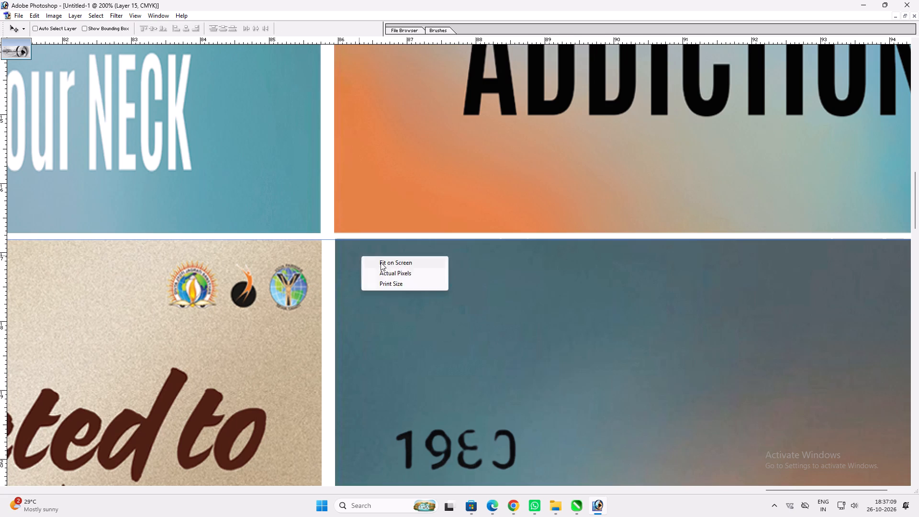
left_click_drag(381, 262, 386, 266)
key("v")
key("v")
left_click(863, 273, "ctrl")
key("ctrl+t")
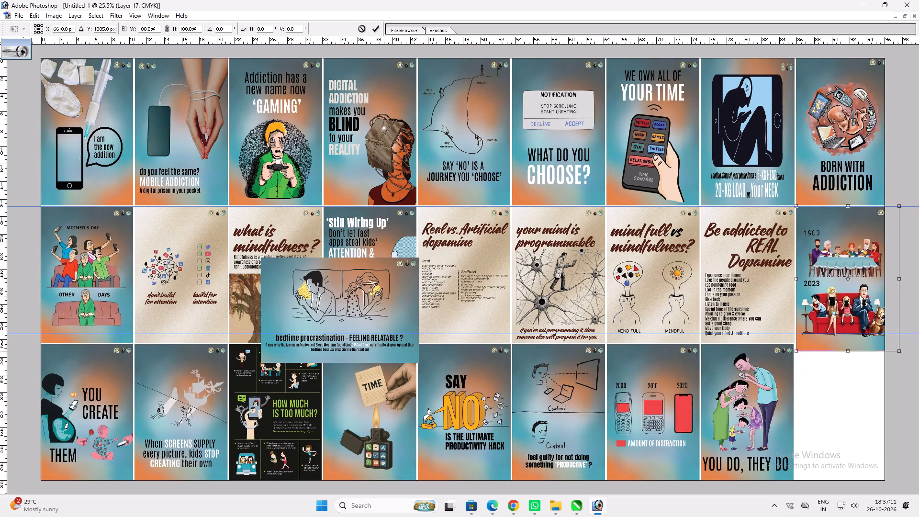
left_click_drag(901, 350, 891, 332, "shift")
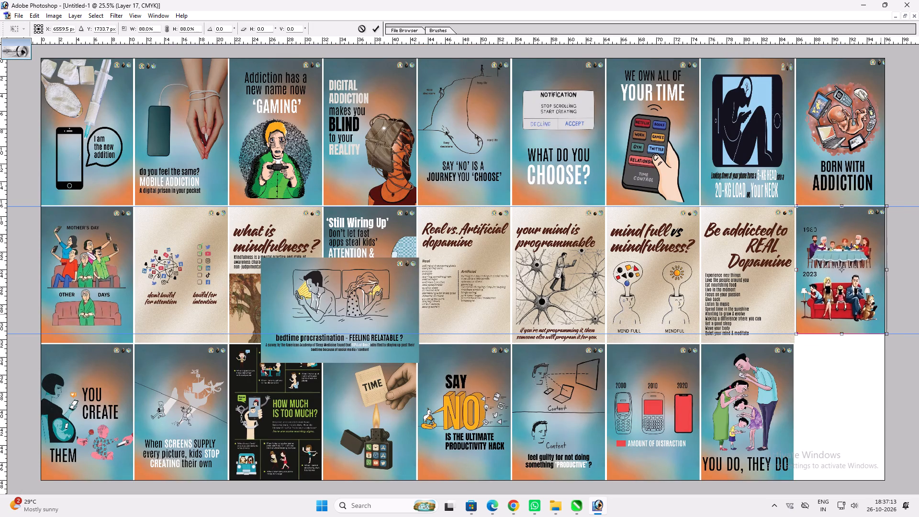
left_click(880, 312, "shift")
key("ctrl+z")
left_click(886, 297, "shift")
key("Return")
key("v")
Move the "bedtime procrastination" poster off the middle row toward the empty ninth position of the bottom row.
left_click(337, 329, "ctrl")
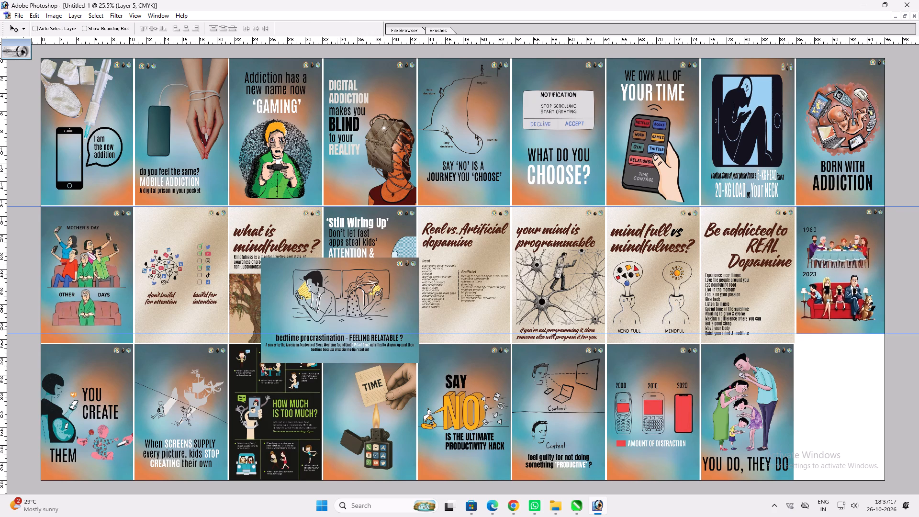
left_click_drag(334, 305, 805, 396)
Move the lower horizontal guide down to the bottom edge of the middle row's "Be addicted to REAL Dopamine" poster.
key("ctrl+plus")
key("ctrl+plus")
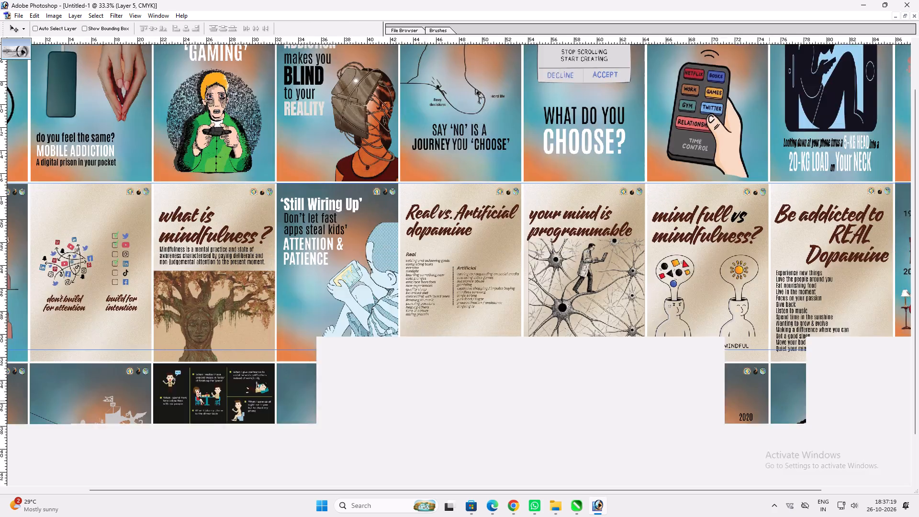
key("ctrl+plus")
key("space")
key("space")
key("space")
key("space")
key("space")
key("space")
key("space")
key("space")
key("space")
key("space")
key("space")
key("space")
key("space")
key("space")
key("space")
key("space")
key("space")
key("space")
left_click_drag(737, 410, 0, 236)
left_click_drag(499, 361, 426, 342)
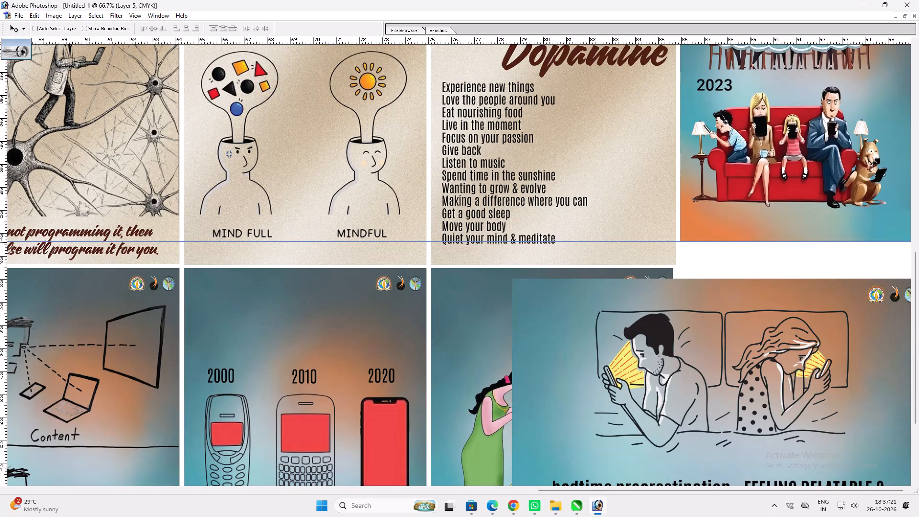
left_click_drag(645, 242, 646, 265)
Stretch the "1980 / 2023" poster's height to 107.2% so its bottom edge meets the lower guide.
left_click(728, 233, "ctrl")
key("ctrl+t")
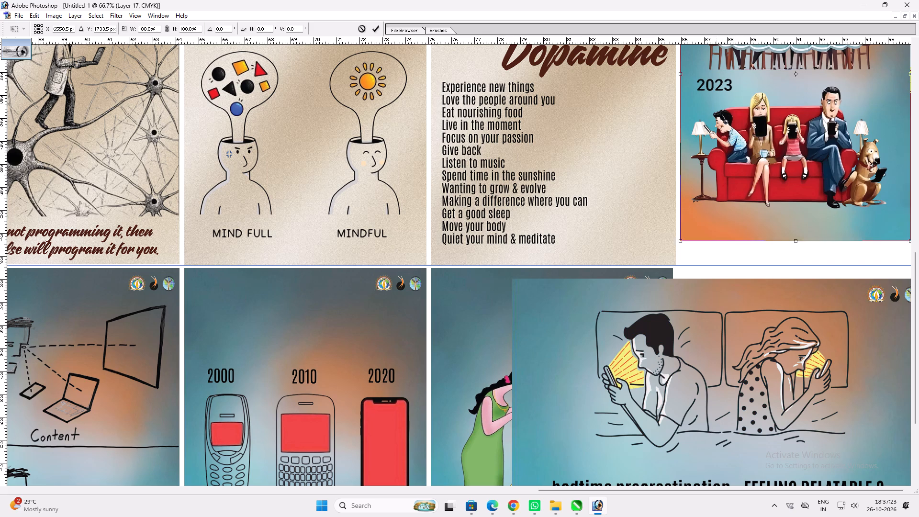
left_click_drag(716, 242, 712, 263, "shift")
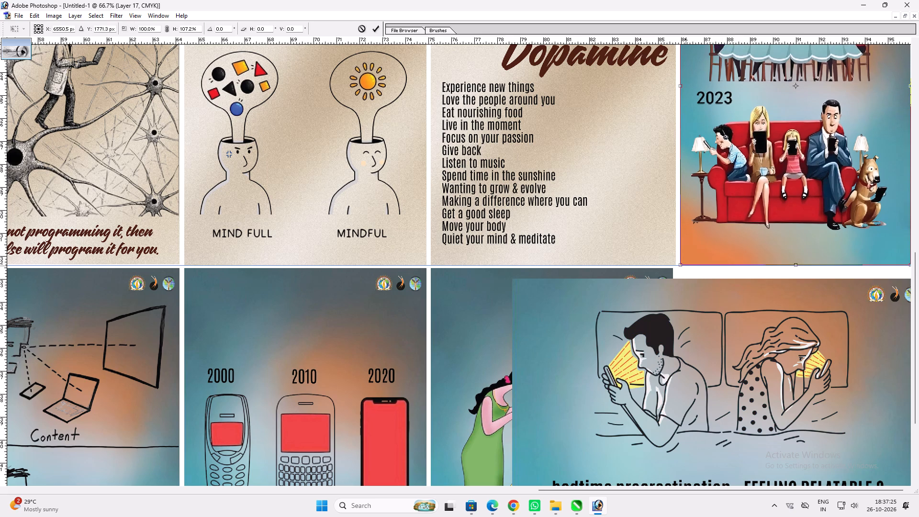
key("Return")
key("v")
Reposition the "bedtime procrastination" poster in the bottom row so its right edge sits against the sheet's right edge.
key("space")
key("space")
key("space")
key("space")
key("space")
key("space")
key("space")
key("space")
right_click(652, 337)
left_click_drag(669, 341, 674, 343)
key("v")
left_click(836, 388, "ctrl")
left_click_drag(835, 387, 830, 385)
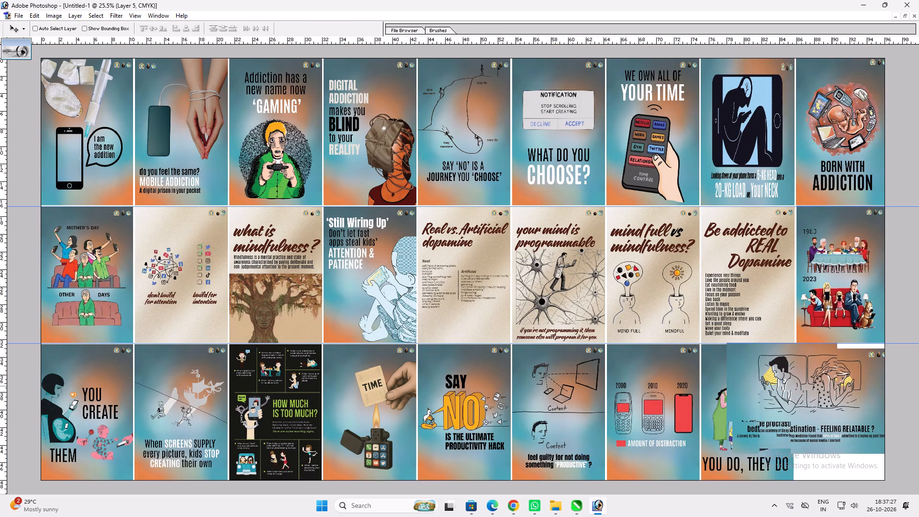
left_click_drag(830, 385, 825, 387)
Move the lower horizontal guide slightly down to the top edge of the bottom row's posters.
key("z")
left_click_drag(701, 290, 887, 407)
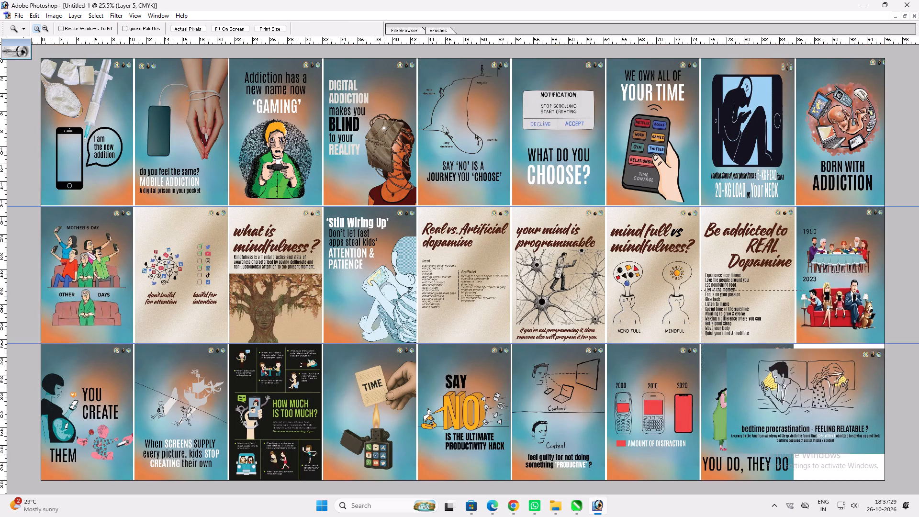
left_click_drag(887, 407, 918, 428)
key("v")
left_click_drag(609, 213, 607, 217)
Scale the "bedtime procrastination" poster down proportionally to nearly the width of the ninth column.
key("space")
key("space")
key("space")
key("space")
key("space")
left_click_drag(672, 268, 316, 283)
left_click(584, 316, "ctrl")
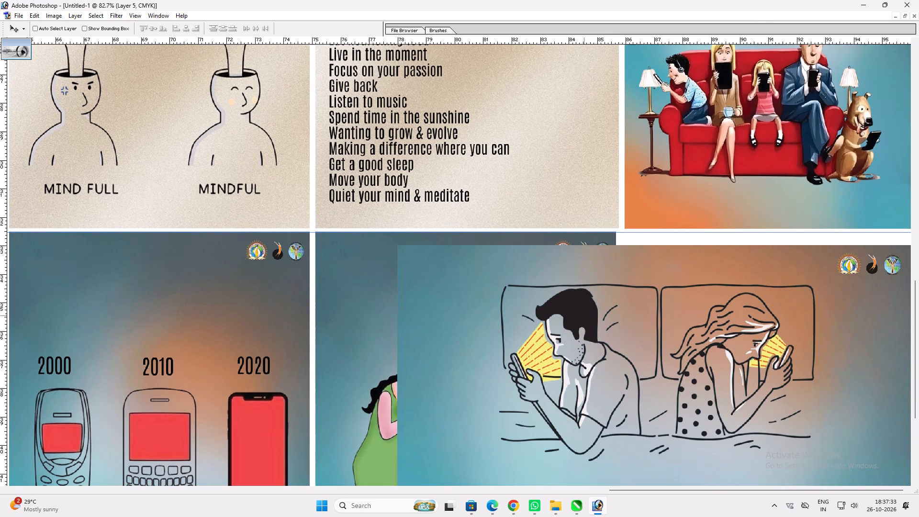
key("ctrl+t")
left_click_drag(398, 246, 631, 296, "shift")
key("shift+Return")
Move the "bedtime procrastination" poster to the bottom row's ninth position, with its top on the guide and its right side at the sheet edge.
key("space")
key("space")
key("space")
key("space")
key("space")
key("space")
left_click_drag(717, 404, 356, 312)
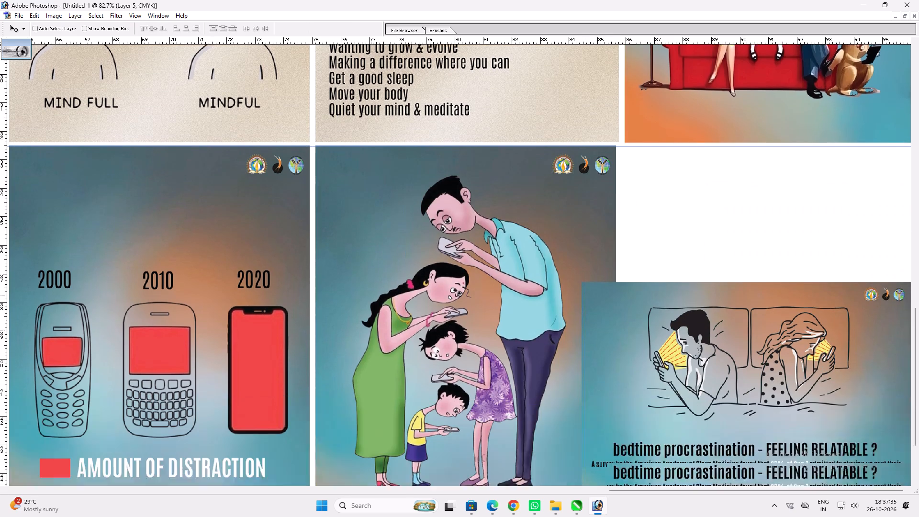
left_click_drag(356, 312, 255, 265)
key("v")
left_click_drag(746, 302, 644, 263)
key("space")
right_click(638, 257)
left_click(656, 262)
key("v")
left_click_drag(762, 348, 789, 336)
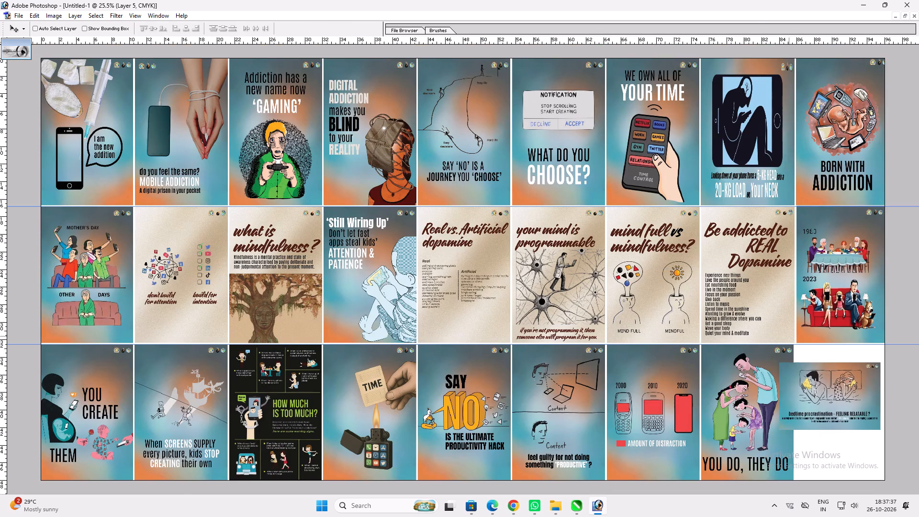
left_click_drag(789, 336, 794, 321)
Stretch the "bedtime procrastination" poster non-proportionally to fill the bottom row's ninth slot, narrowing it to about 86% and extending it to the sheet's bottom.
key("ctrl+t")
left_click_drag(787, 355, 794, 355)
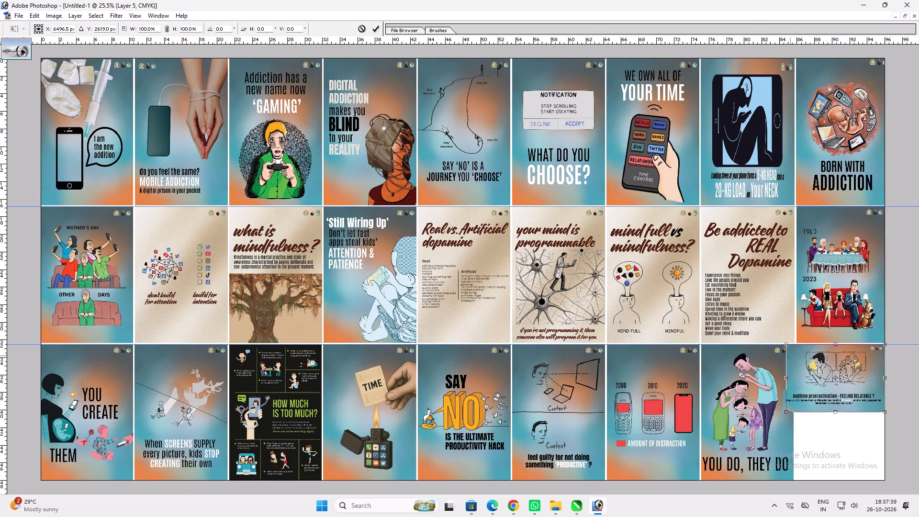
left_click_drag(794, 355, 801, 357)
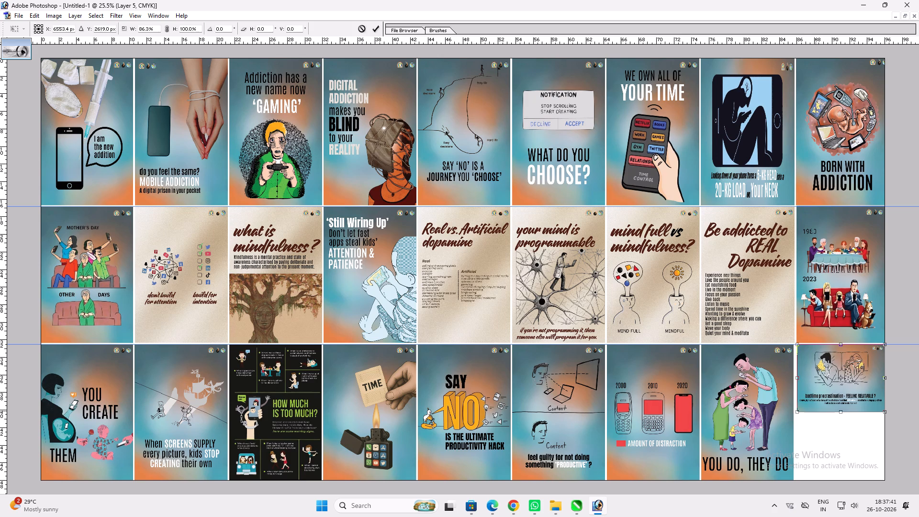
left_click_drag(814, 412, 821, 480, "shift")
key("Return")
Widen the "YOU DO, THEY DO" poster to about 101% so its right edge aligns with the poster above it.
key("z")
left_click_drag(773, 313, 918, 504)
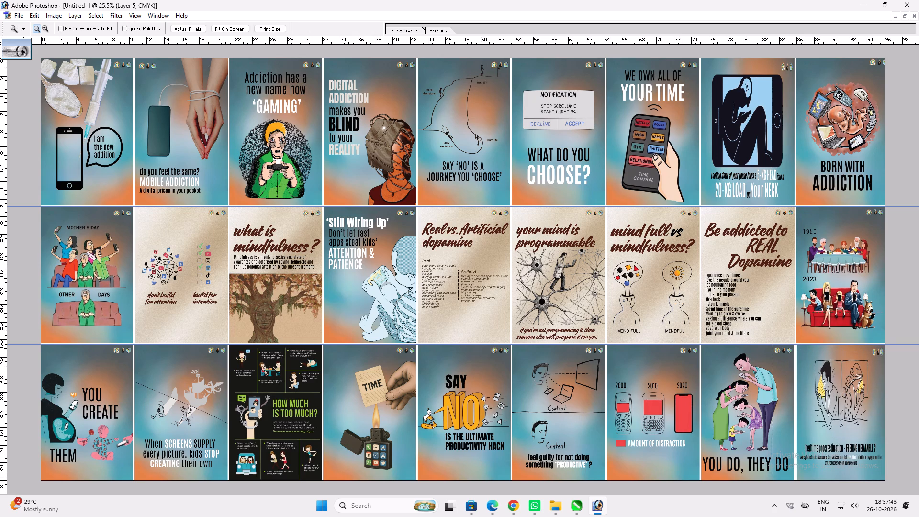
left_click_drag(918, 504, 918, 509)
key("v")
key("ctrl+plus")
key("ctrl+plus")
key("space")
key("space")
key("space")
key("space")
key("space")
key("space")
key("space")
key("space")
key("space")
key("space")
key("space")
key("space")
key("space")
key("space")
key("space")
key("space")
key("space")
key("space")
left_click_drag(571, 241, 134, 392)
left_click_drag(462, 243, 450, 395)
key("v")
right_click(559, 238)
left_click(577, 244)
right_click_drag(563, 233, 573, 235, "ctrl+shift")
left_click_drag(581, 237, 589, 240, "ctrl+shift")
key("ctrl+t")
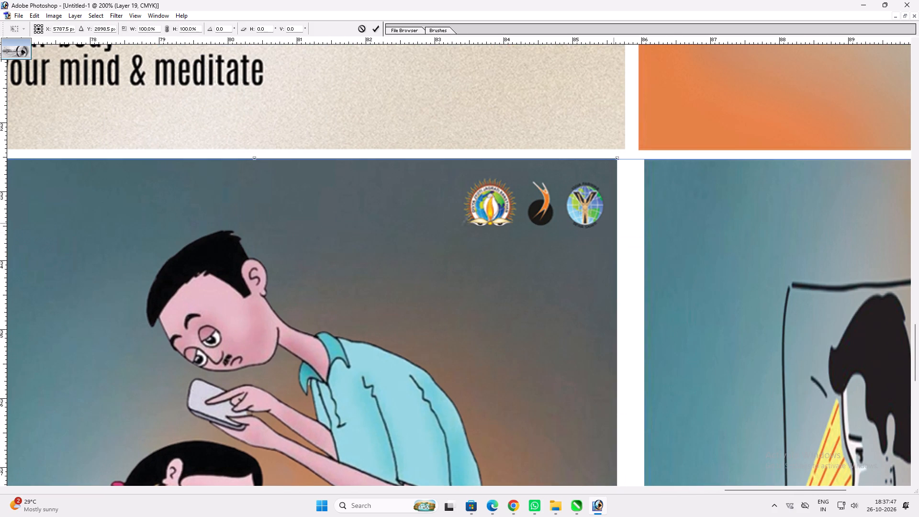
left_click_drag(614, 223, 622, 222, "shift")
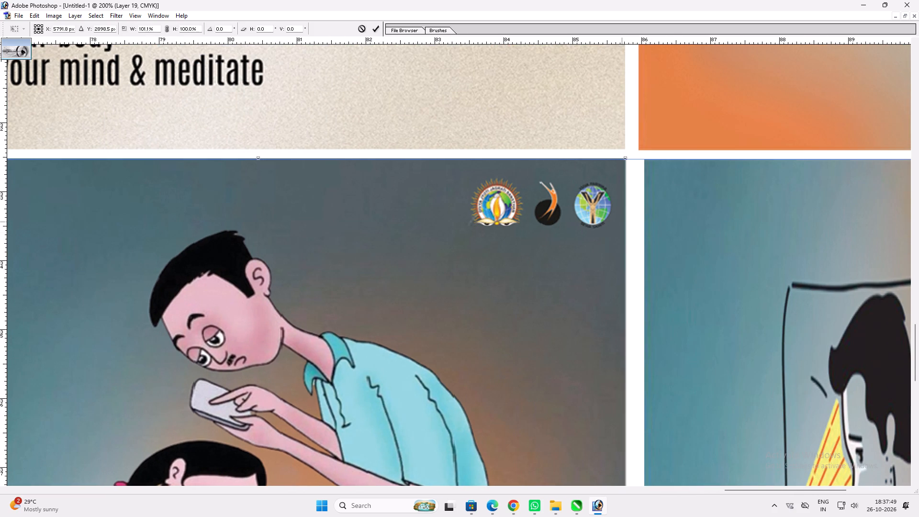
left_click_drag(622, 222, 622, 222, "shift")
key("shift+Return")
Extend the "bedtime procrastination" poster's left edge slightly outward to align with the left edge of the poster above it.
key("v")
left_click(668, 213, "ctrl")
key("ctrl+t")
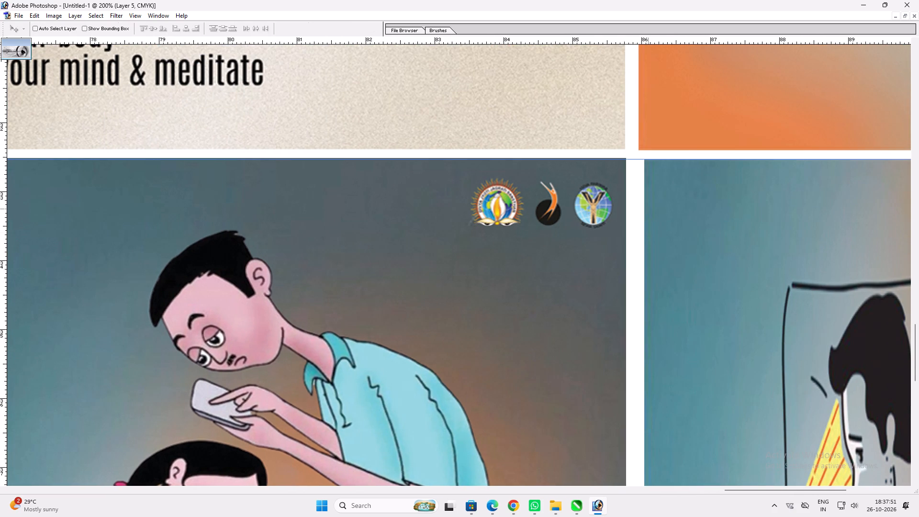
left_click_drag(644, 207, 637, 208, "shift")
key("shift+Return")
Hide the guides on the poster sheet.
key("space")
key("space")
key("space")
key("space")
key("space")
key("space")
right_click(575, 206)
left_click_drag(590, 213, 594, 215)
key("v")
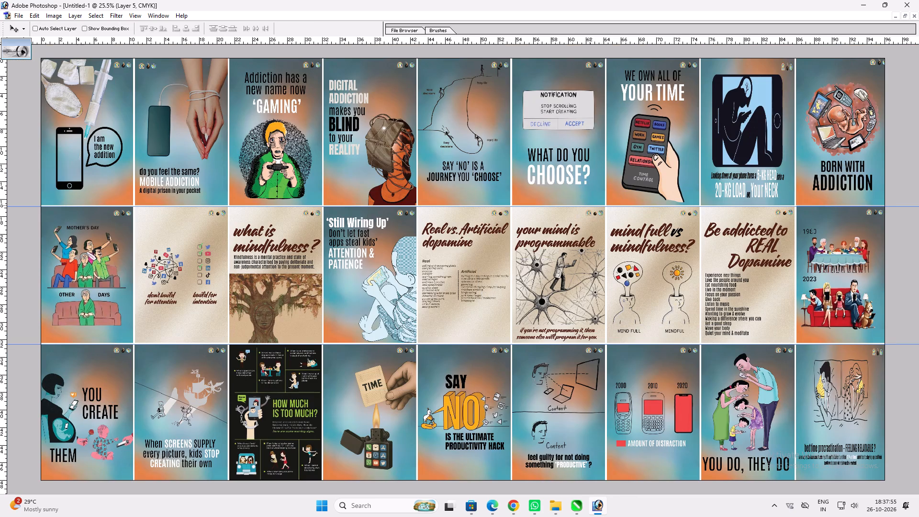
key("ctrl+h")
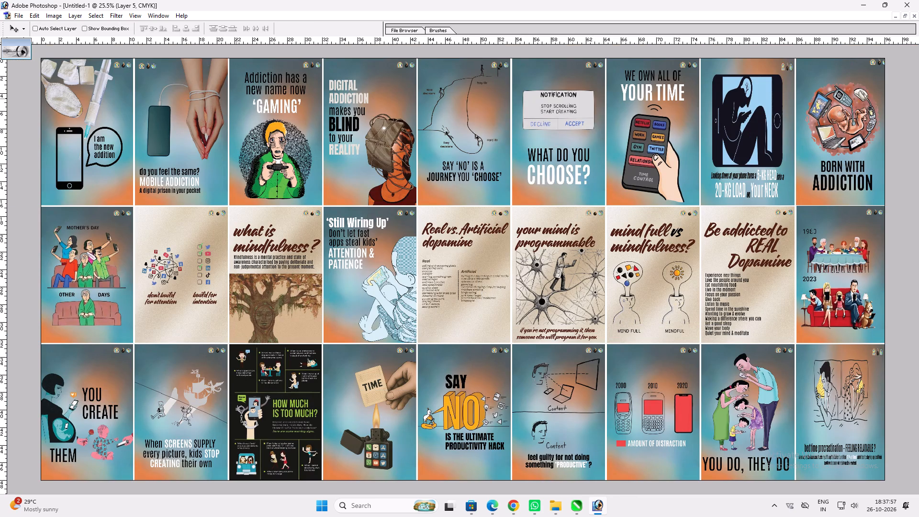
Capture a screenshot of the complete sheet showing all three rows of posters.
key("Print")
left_click_drag(37, 56, 874, 458)
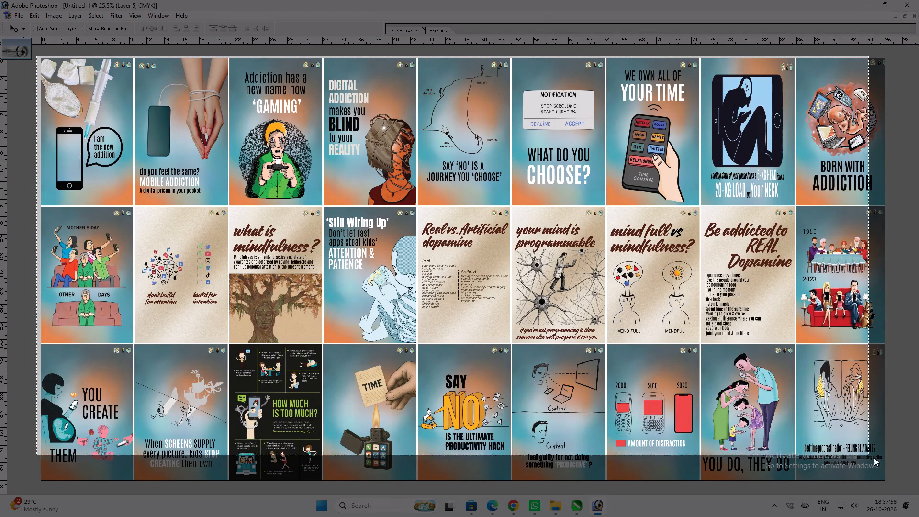
left_click_drag(874, 458, 891, 486)
Switch to Google Chrome.
left_click(514, 506)
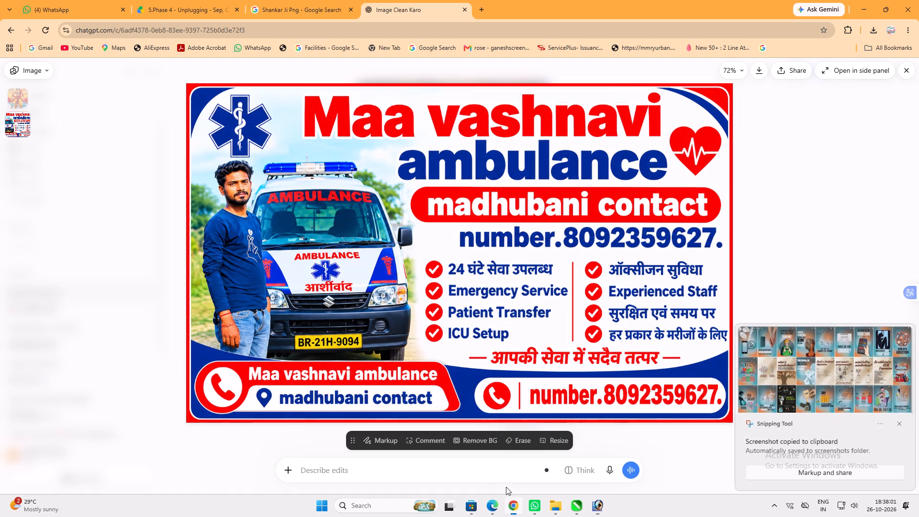
left_click(916, 233)
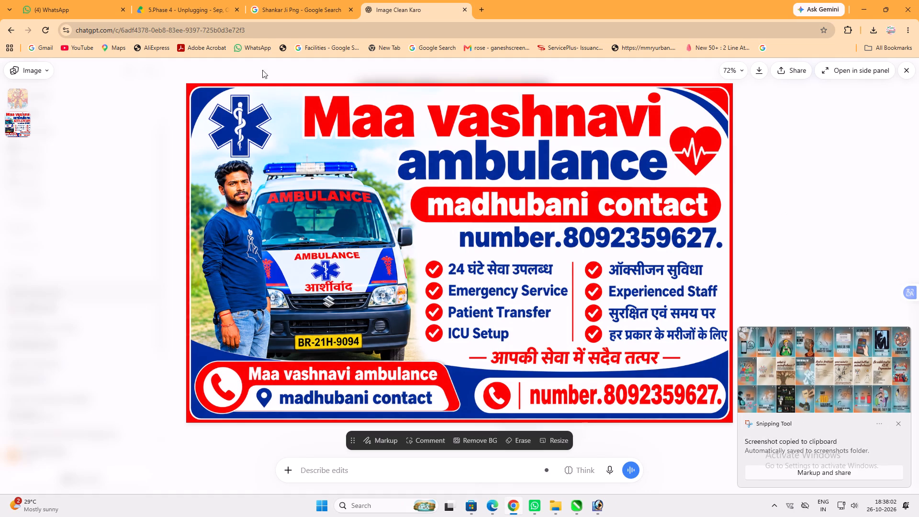